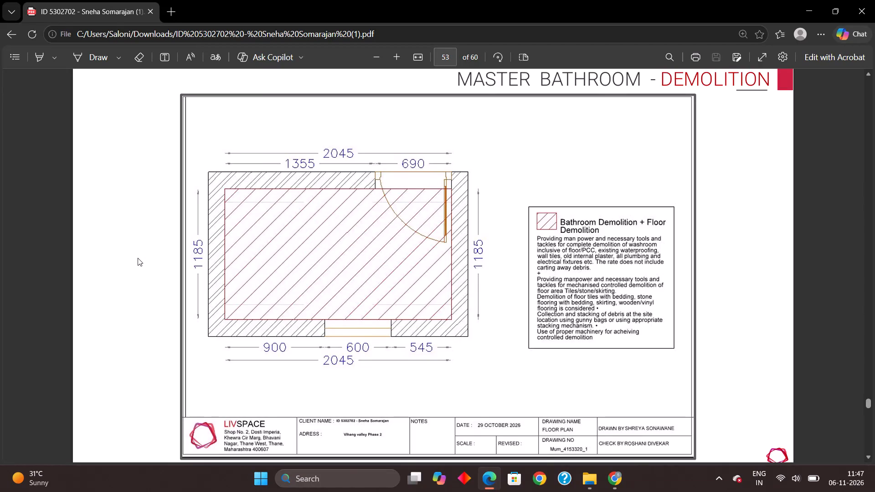
Switch to the LivSpace Gmail page in Chrome and check the latest messages in the Batch 93 Onboarding Ignition Program chat.
left_click(596, 486)
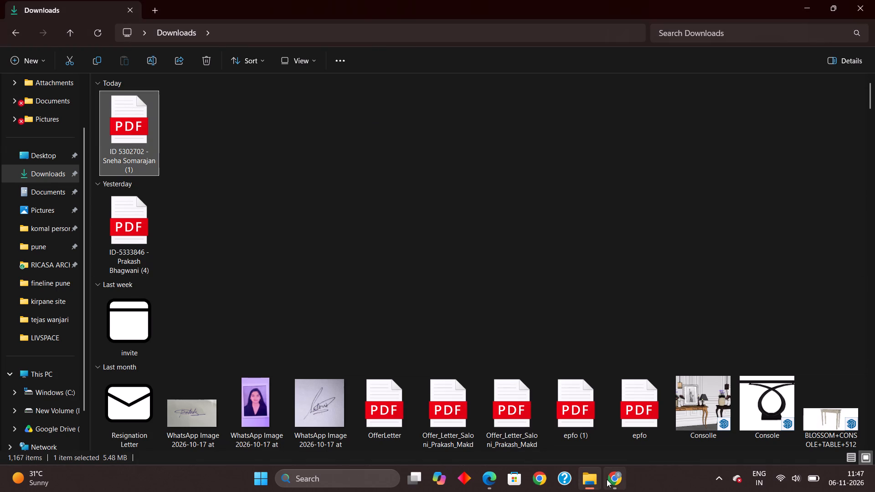
left_click(610, 478)
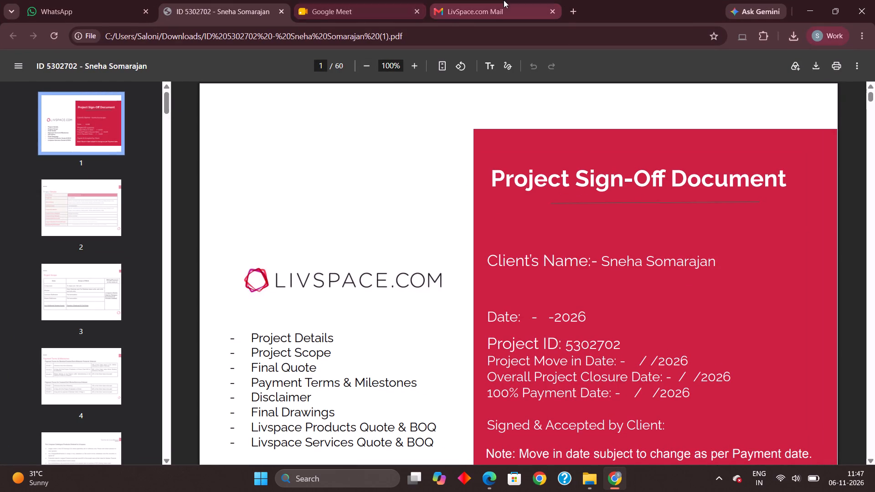
left_click(479, 8)
scroll(593, 295, "down", 2)
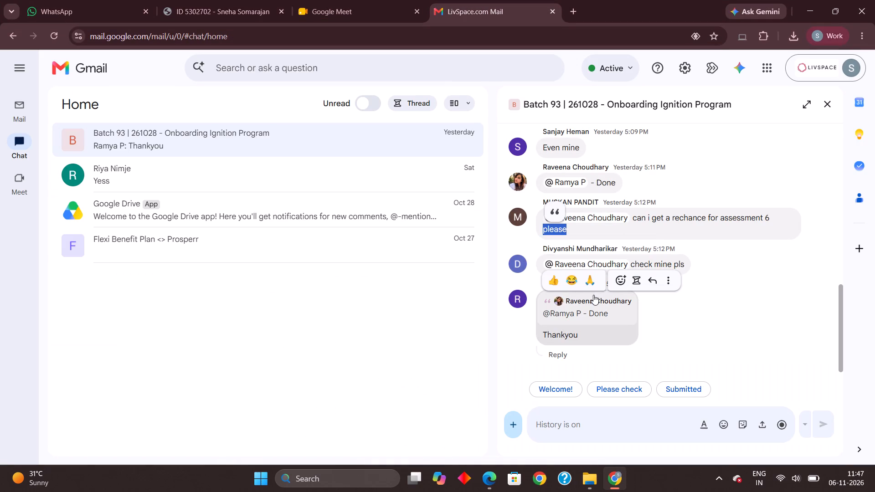
left_click(753, 312)
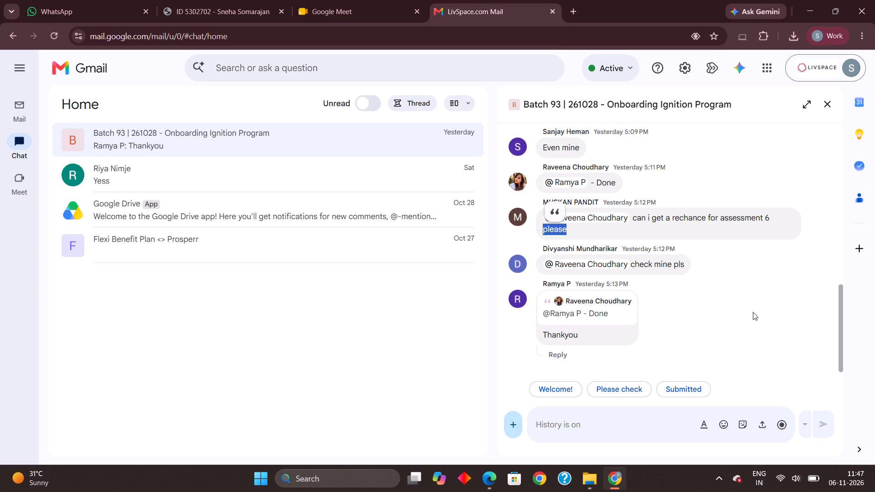
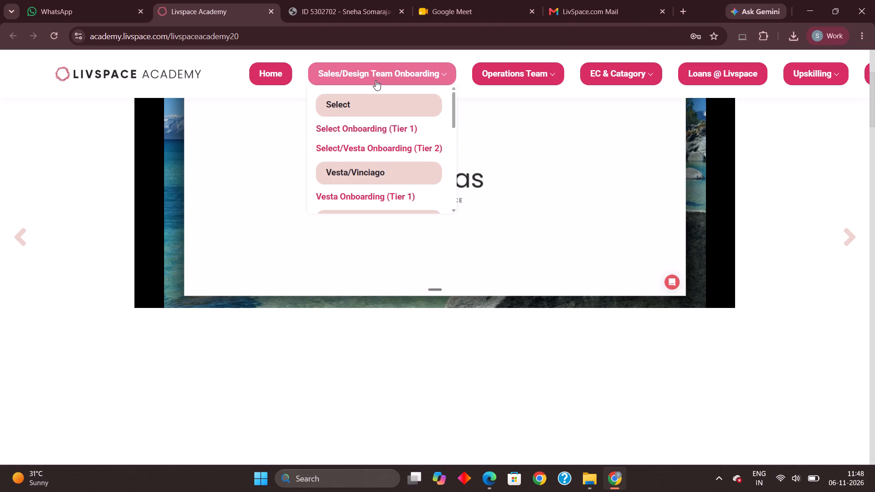
Open the Reno Onboarding Ignition Program course from the Sales/Design Team Onboarding courses on Livspace Academy.
scroll(360, 169, "down", 3)
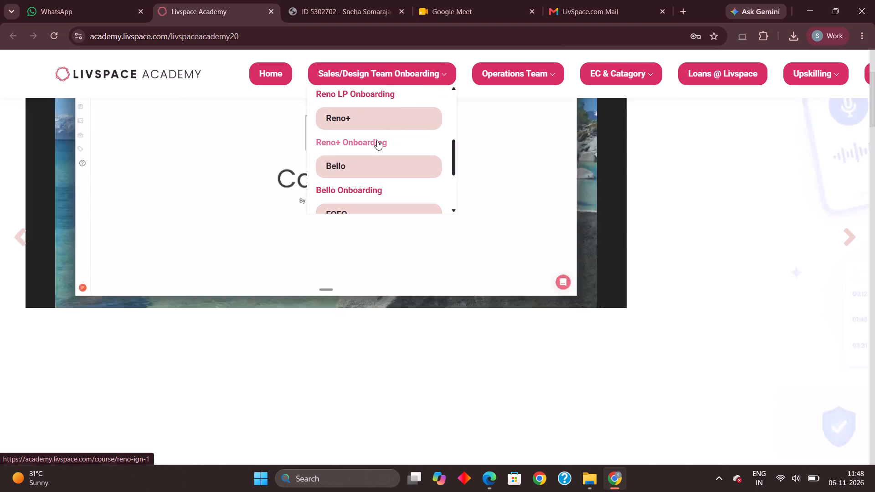
scroll(377, 140, "up", 1)
left_click(375, 133)
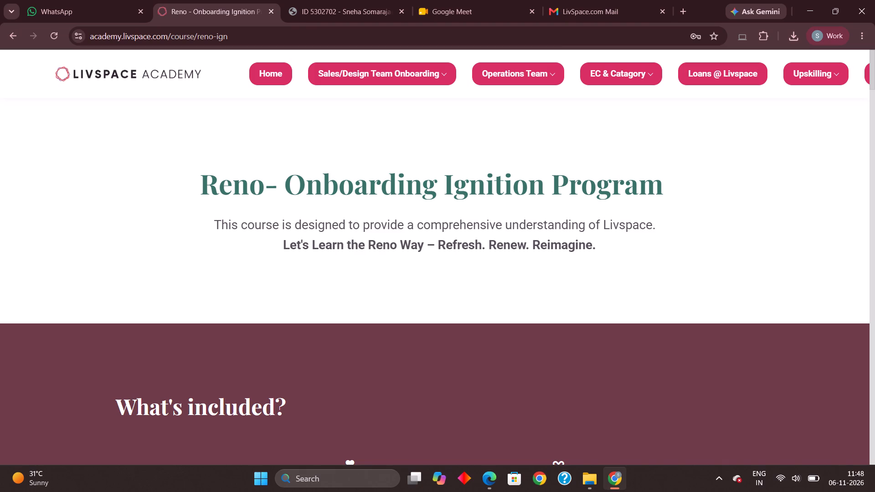
Open the Modular (KWS) Docket Drawings lesson from section 20, KWS Docket (Day 5), of the Reno onboarding course.
scroll(207, 350, "down", 9)
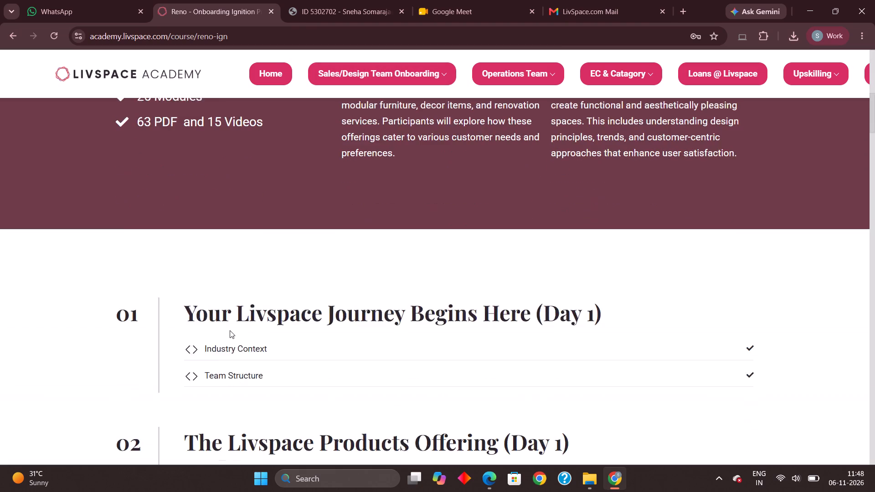
scroll(230, 330, "down", 8)
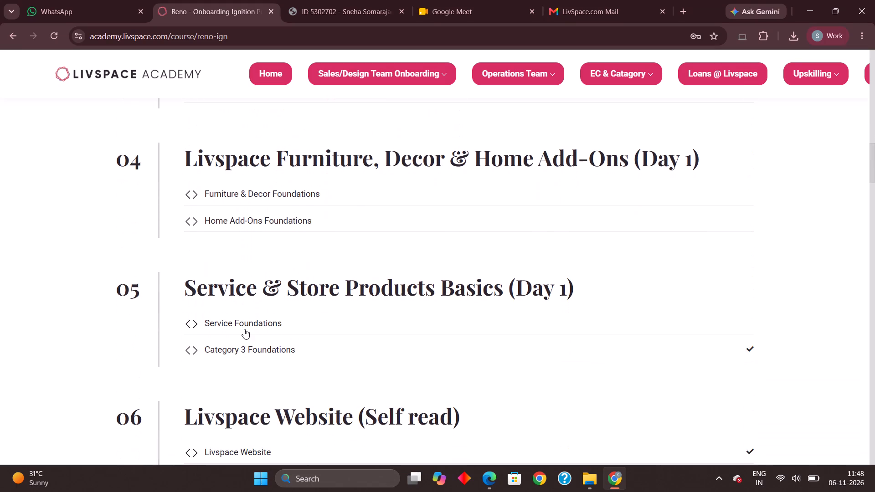
scroll(255, 320, "down", 2)
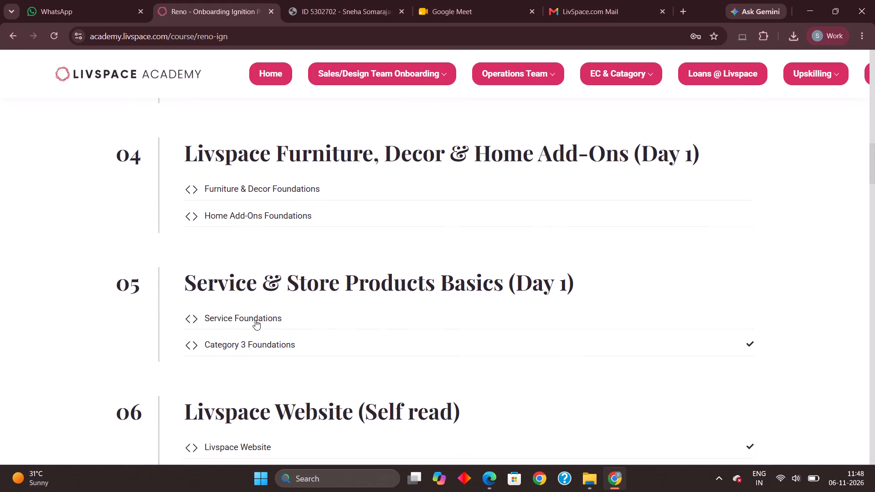
scroll(255, 320, "down", 20)
scroll(255, 320, "down", 5)
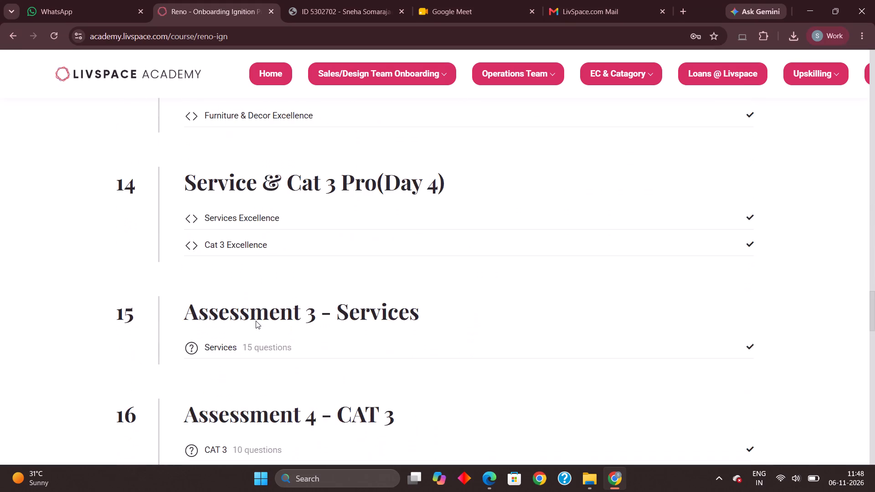
scroll(256, 321, "down", 11)
left_click(288, 249)
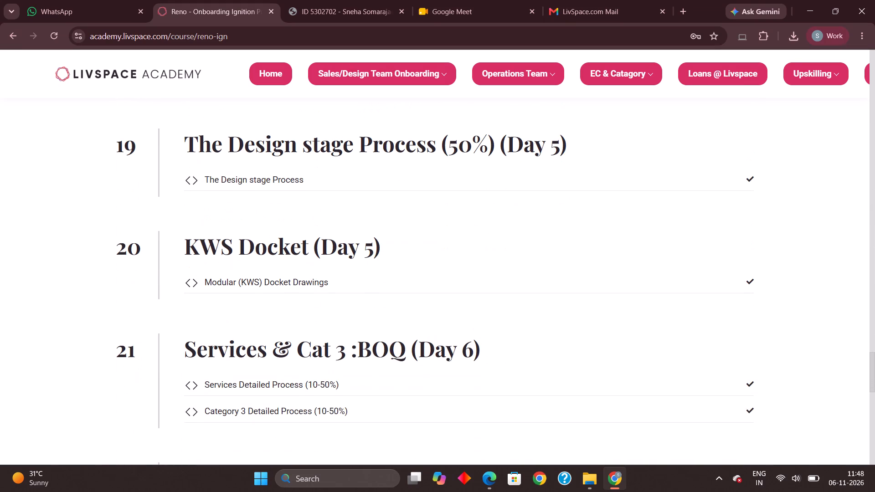
left_click(279, 294)
left_click(287, 282)
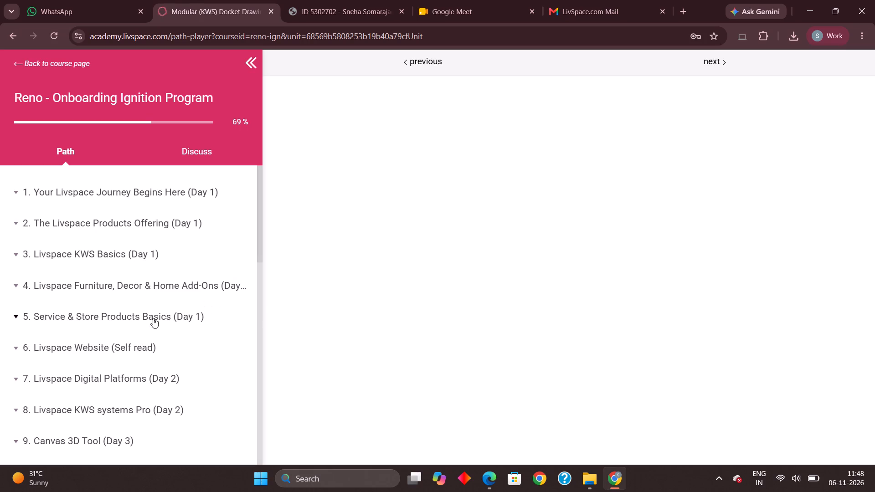
Expand course sections 16, 23, 24, 25 and 26 in the course path to examine their lessons and quizzes.
scroll(64, 369, "down", 4)
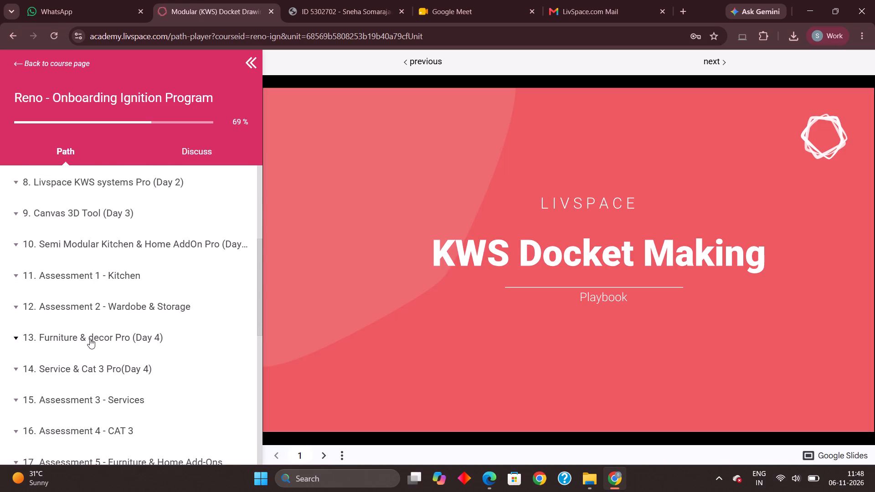
scroll(92, 341, "down", 4)
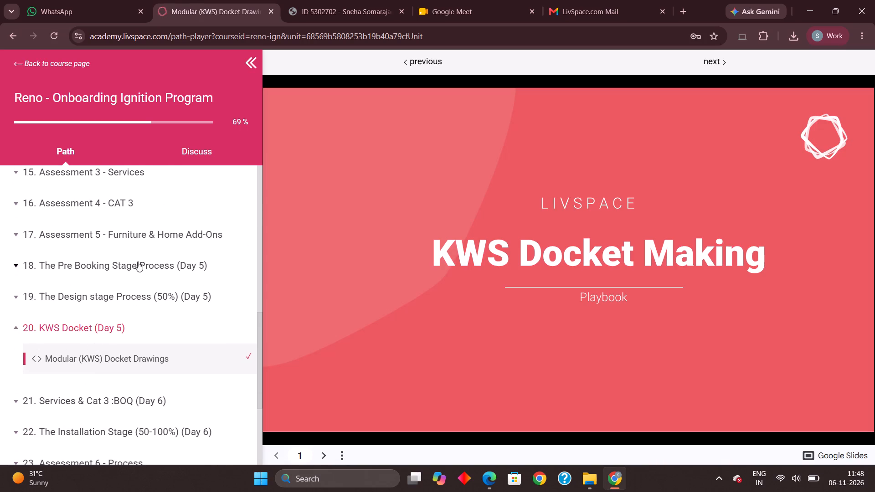
left_click(69, 209)
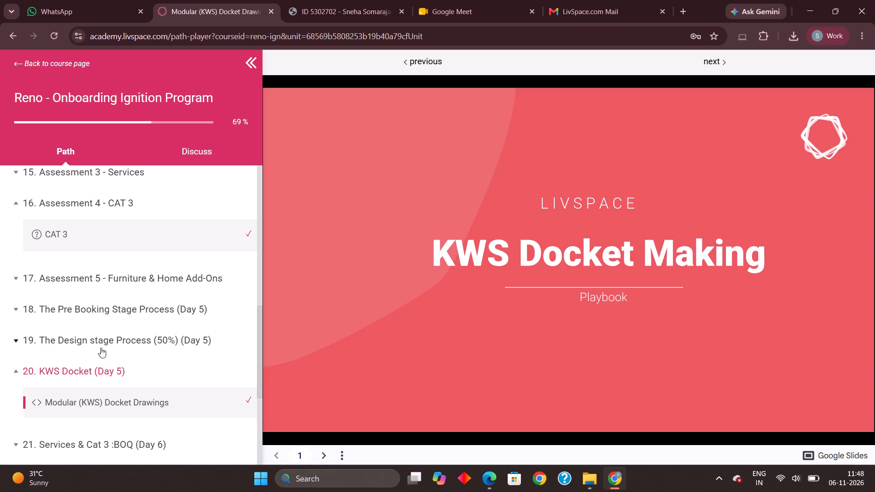
scroll(90, 368, "down", 3)
left_click(110, 333)
left_click(79, 410)
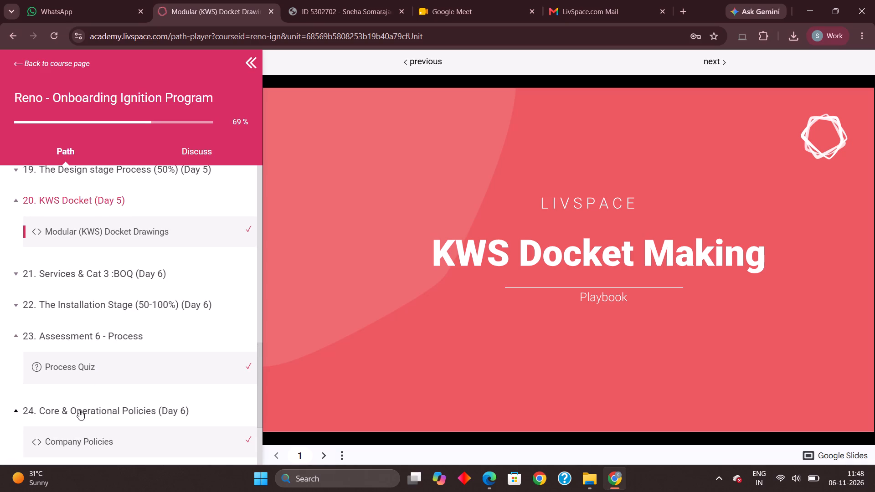
scroll(79, 405, "down", 4)
left_click(122, 343)
scroll(78, 400, "down", 4)
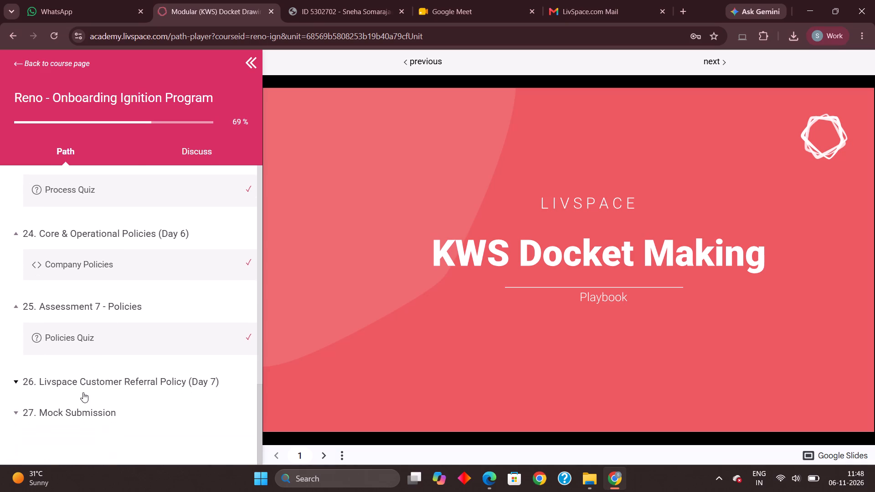
left_click(101, 378)
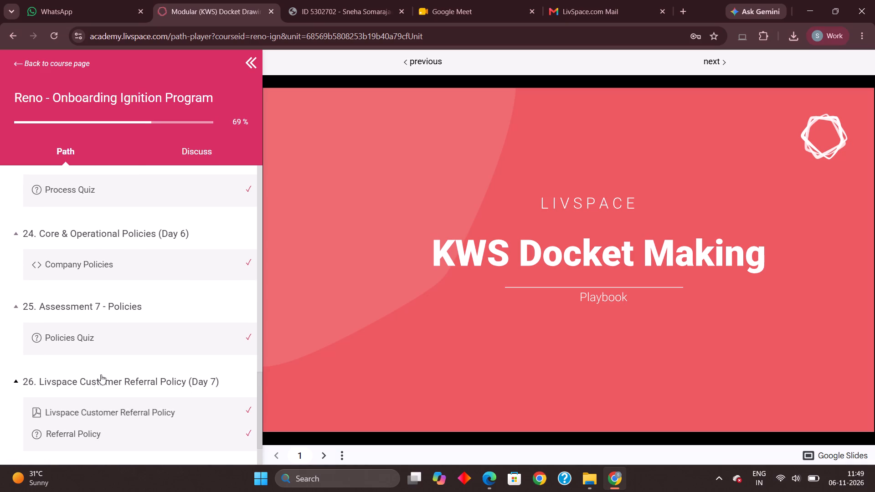
Expand section 27, Mock Submission, and open its Submission Link unit.
scroll(103, 372, "down", 4)
left_click(77, 410)
scroll(360, 265, "down", 4)
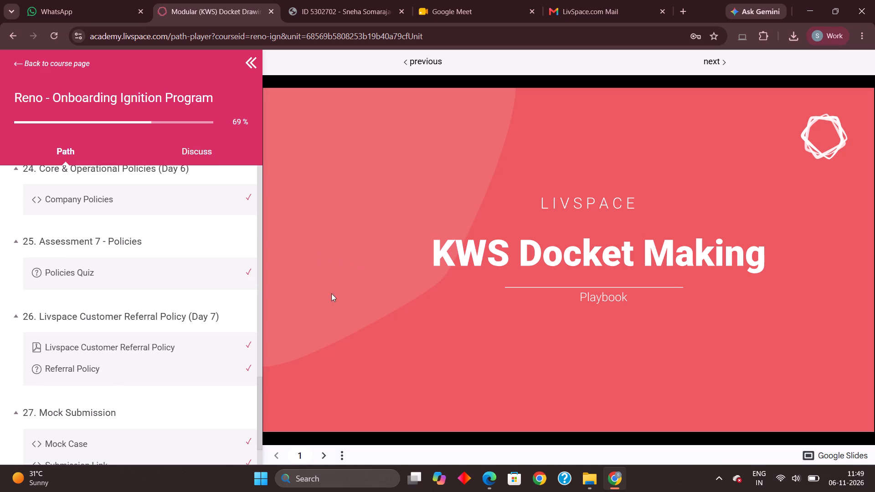
scroll(94, 382, "down", 4)
left_click(88, 400)
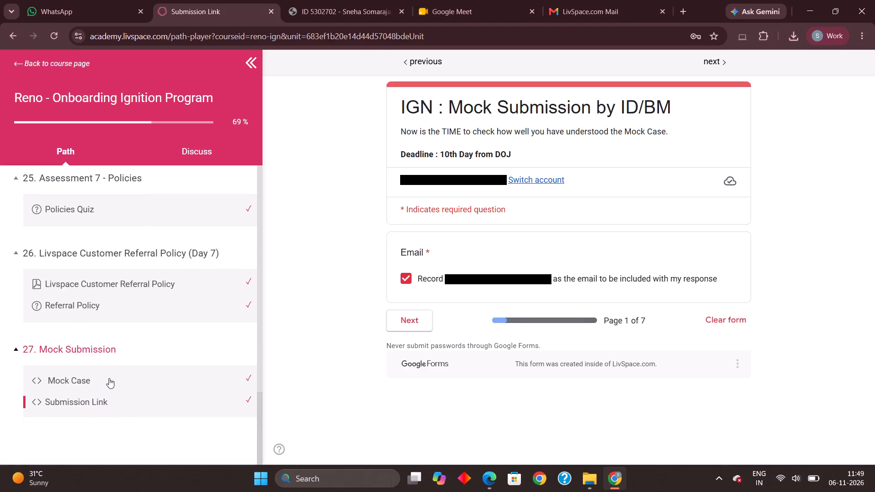
Open the Mock Case unit in section 27 and examine its customer persona, kitchen brief and 3BHK layout plan slides.
left_click(65, 379)
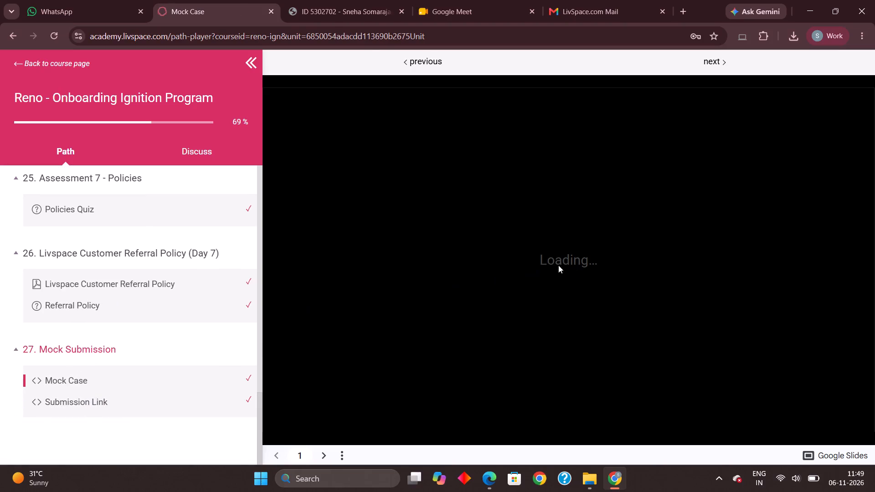
left_click(573, 262)
left_click(566, 266)
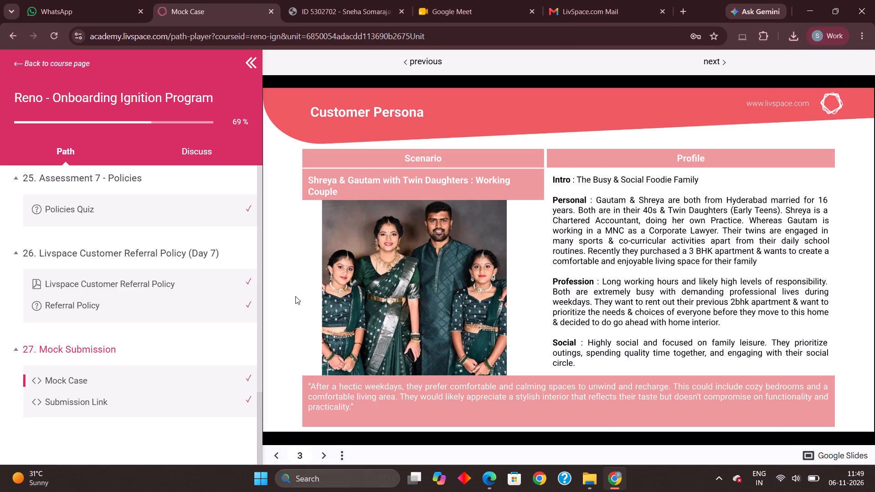
left_click(308, 256)
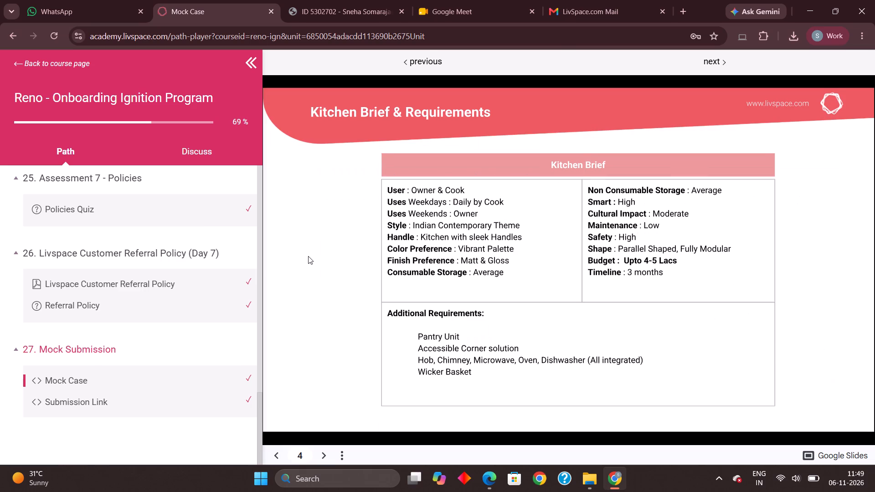
double_click(273, 456)
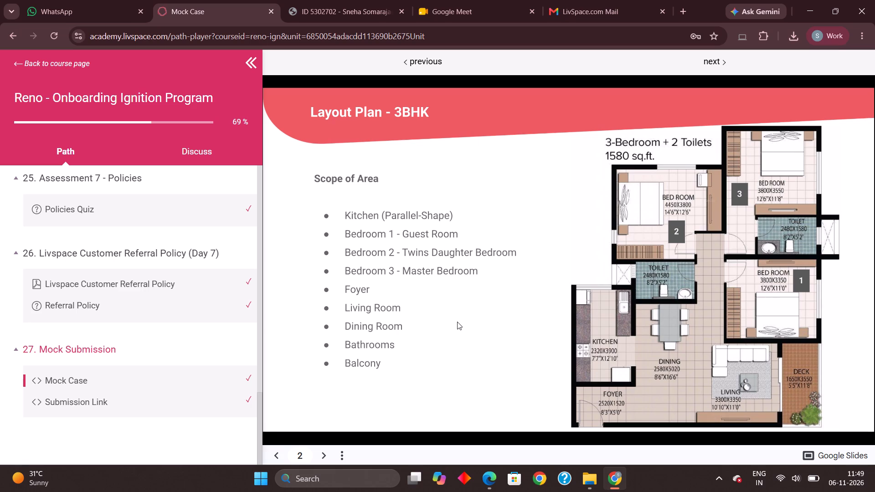
Switch to Gmail to view the Batch 93 Onboarding Ignition Program group chat.
left_click(572, 1)
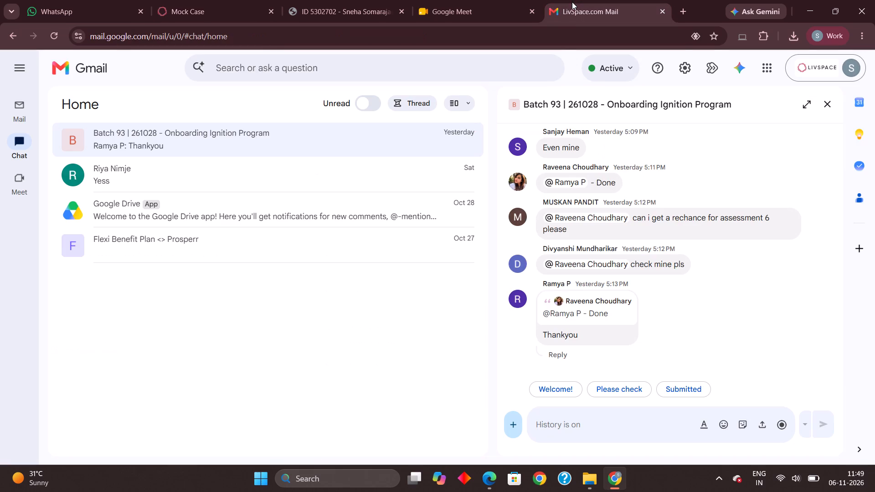
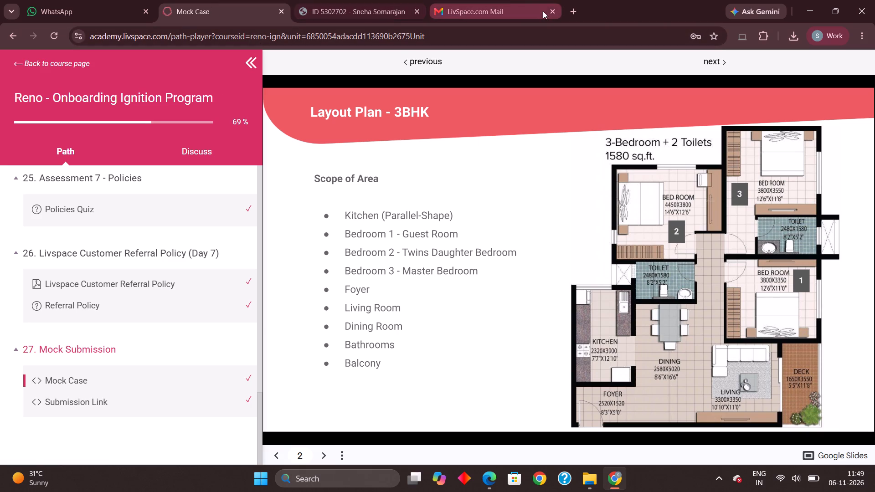
Search Google for CANVIS LIVSPACE in a new browser tab, reusing the earlier search suggestion.
left_click(572, 8)
left_click(292, 213)
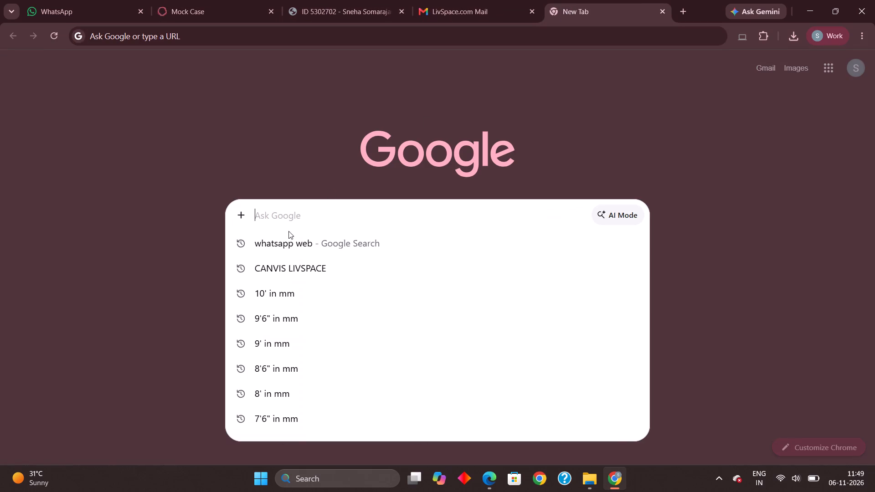
left_click(275, 265)
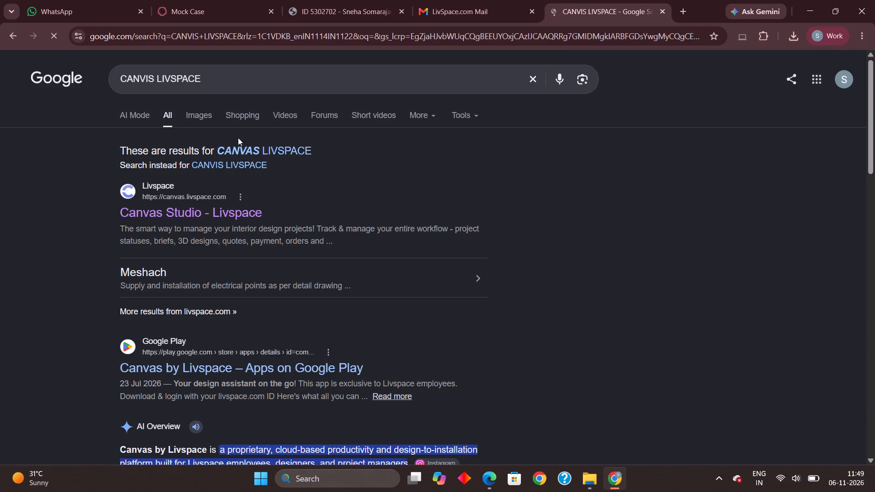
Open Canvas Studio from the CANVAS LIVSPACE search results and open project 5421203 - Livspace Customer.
left_click(248, 149)
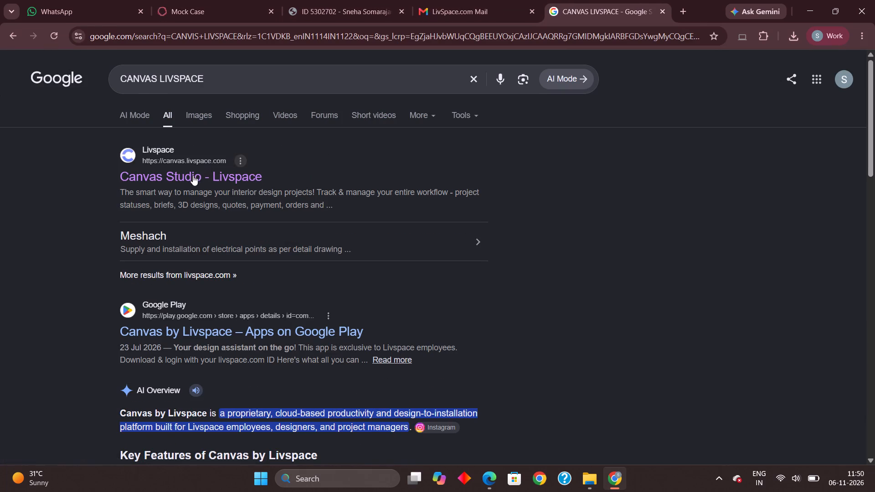
left_click(193, 175)
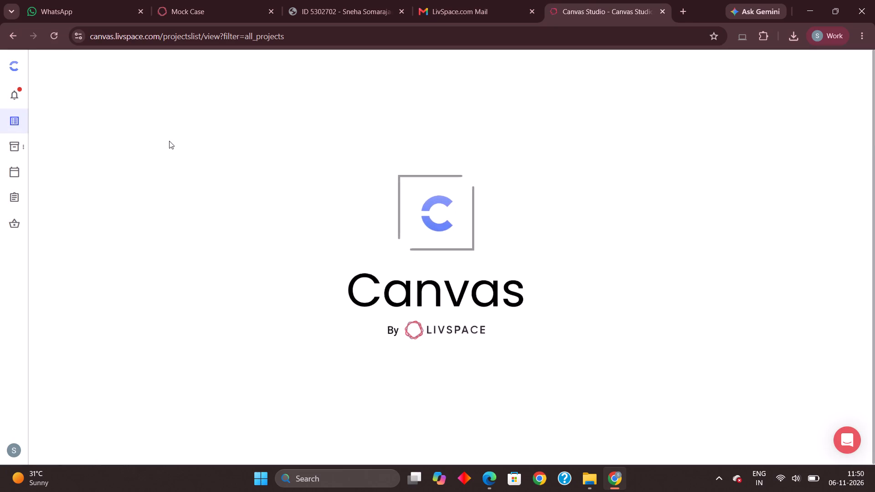
scroll(247, 164, "down", 1)
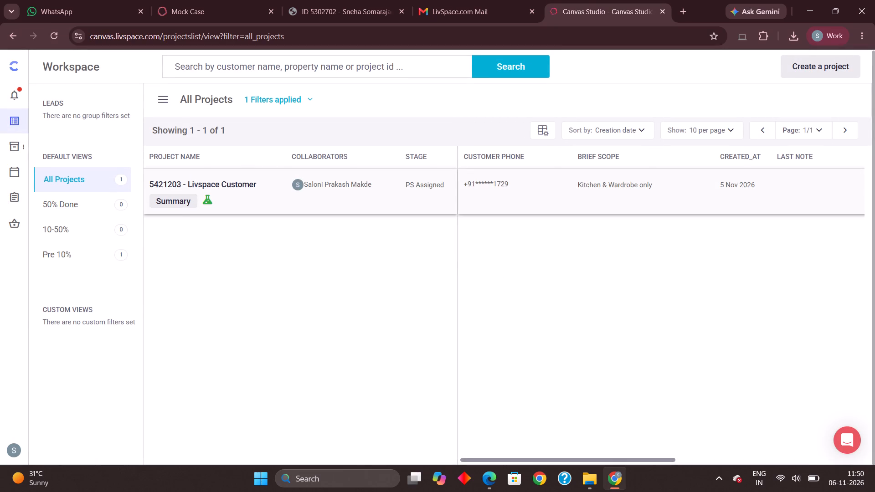
left_click(256, 201)
left_click(596, 184)
left_click(210, 182)
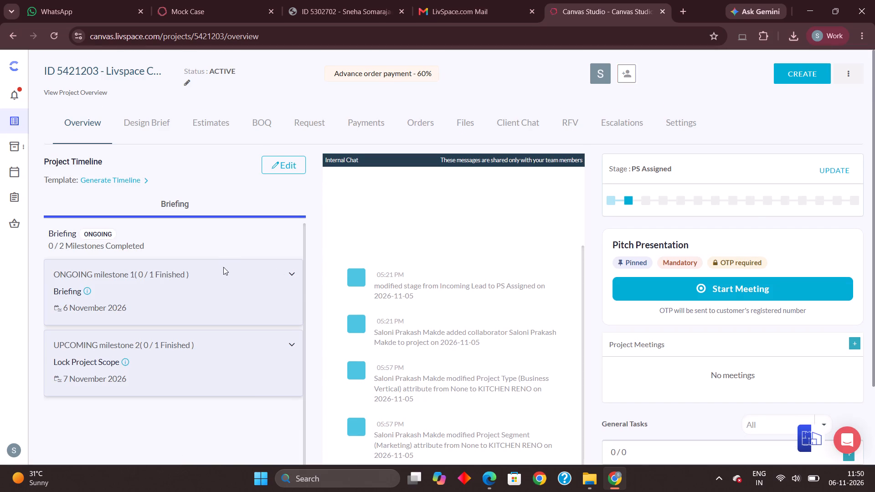
Examine the project overview, notifications, catalogue options, My Calendar and reports, and return to the All Projects list.
scroll(223, 266, "down", 1)
scroll(356, 226, "down", 4)
scroll(375, 222, "up", 7)
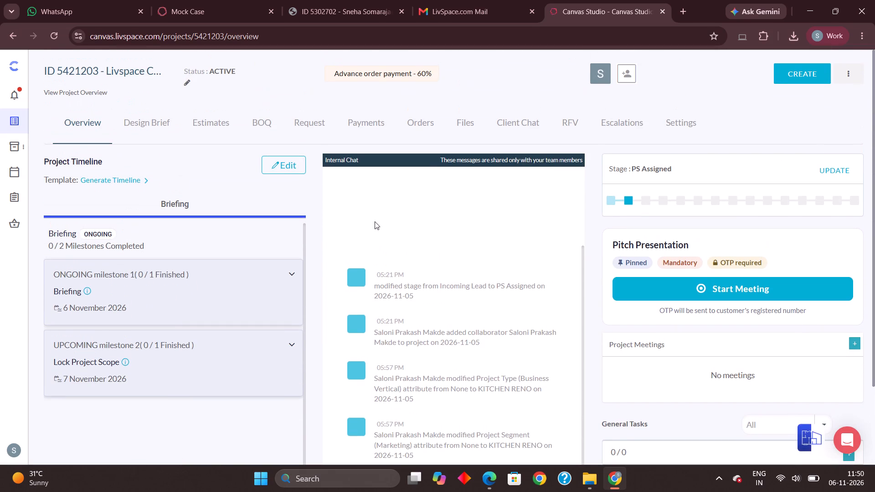
left_click(15, 93)
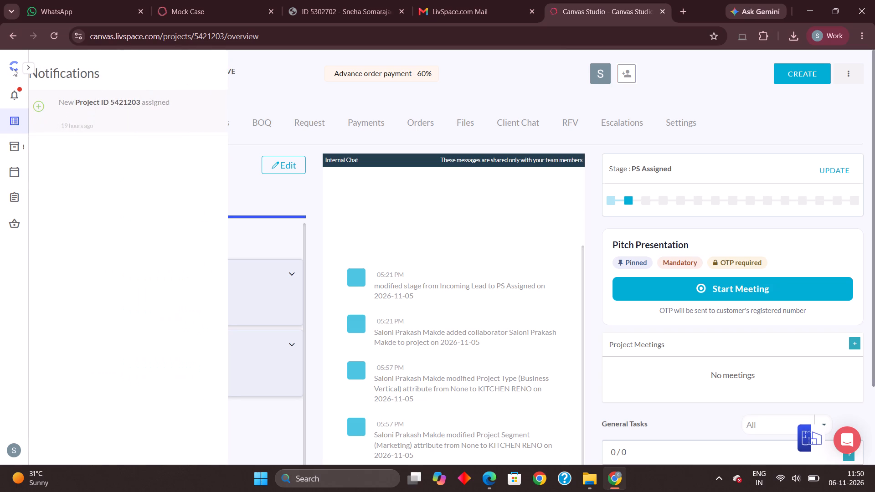
left_click(13, 66)
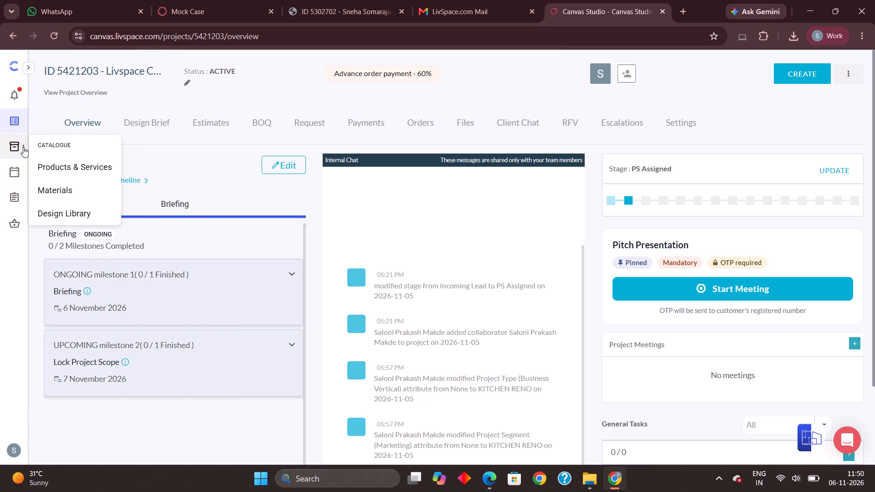
left_click(22, 147)
left_click(16, 172)
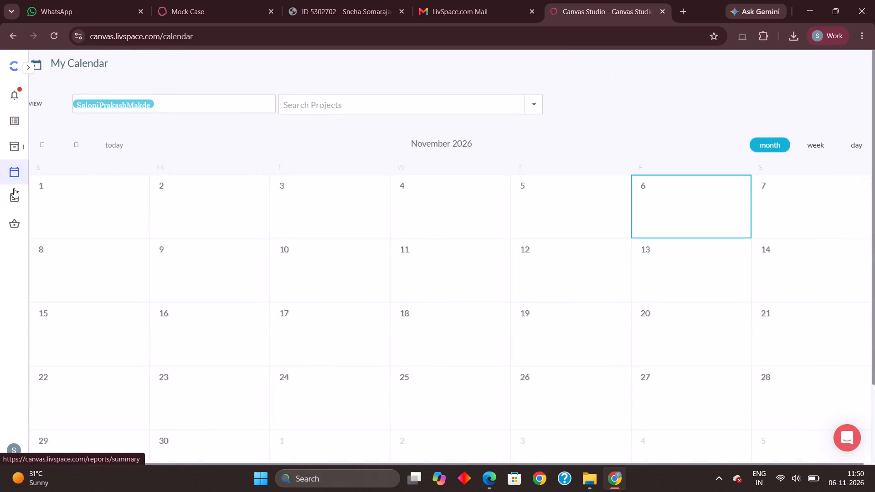
left_click(13, 200)
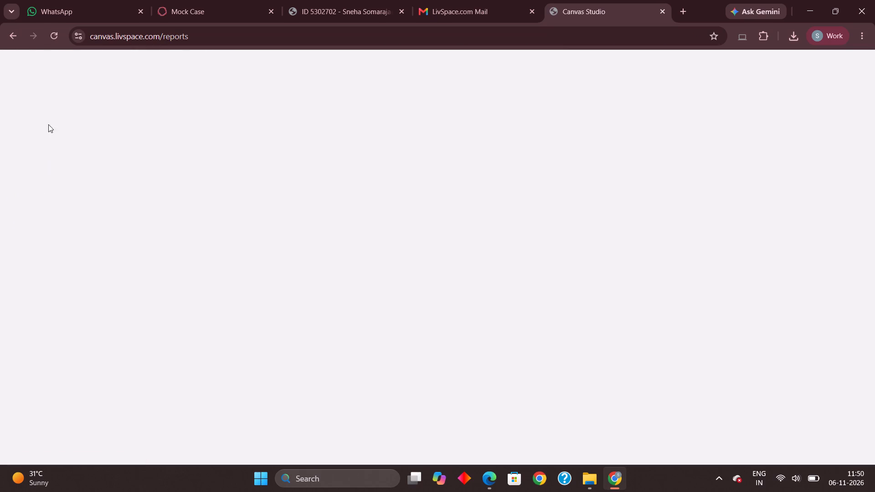
left_click(18, 38)
left_click(16, 39)
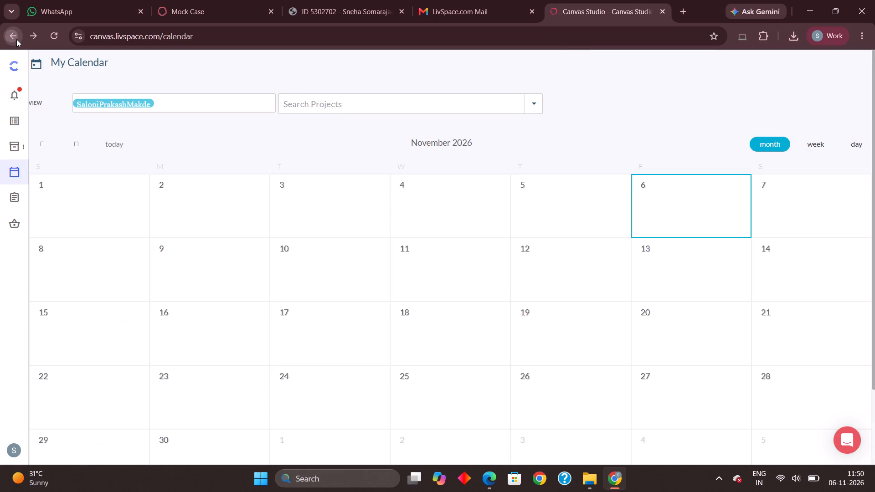
left_click(16, 40)
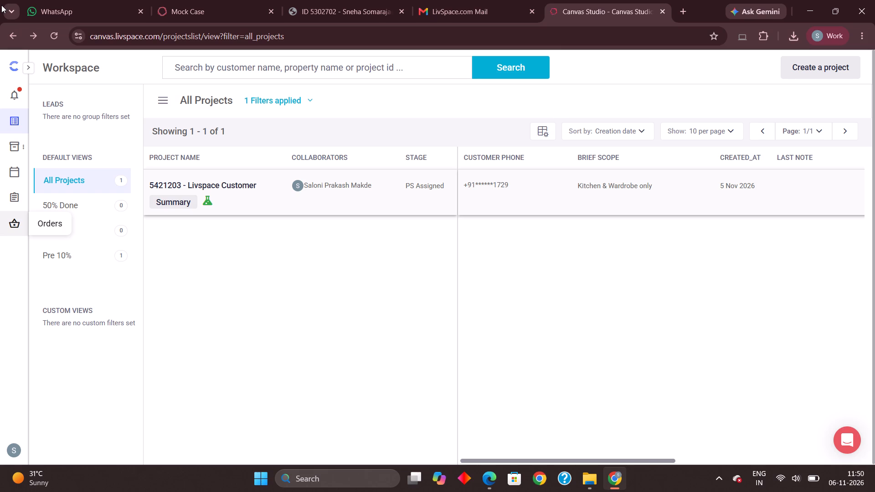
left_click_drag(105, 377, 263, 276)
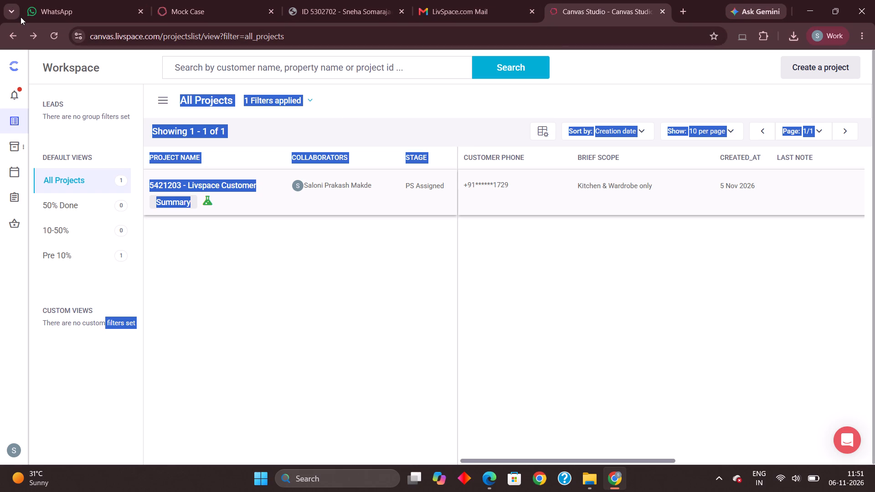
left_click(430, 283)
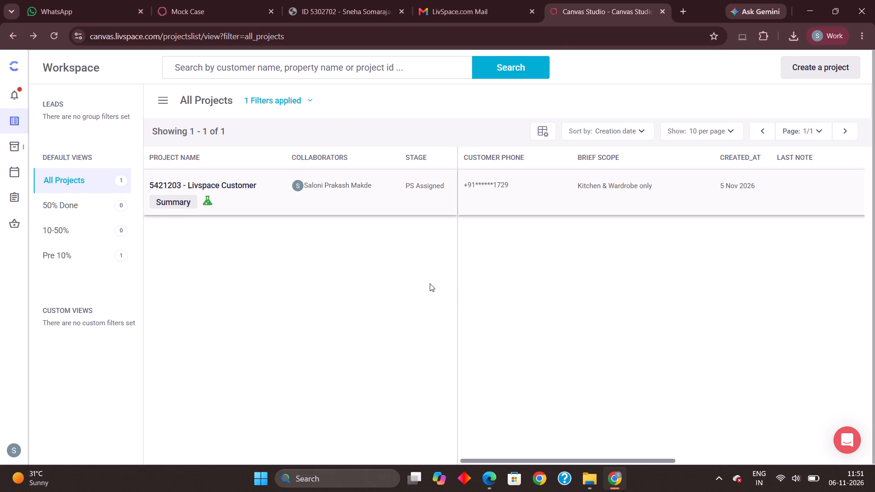
double_click(246, 188)
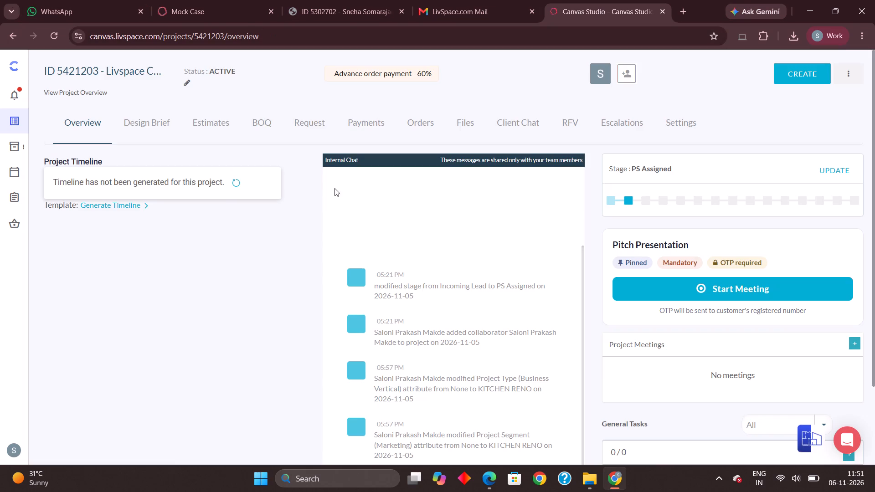
left_click(264, 127)
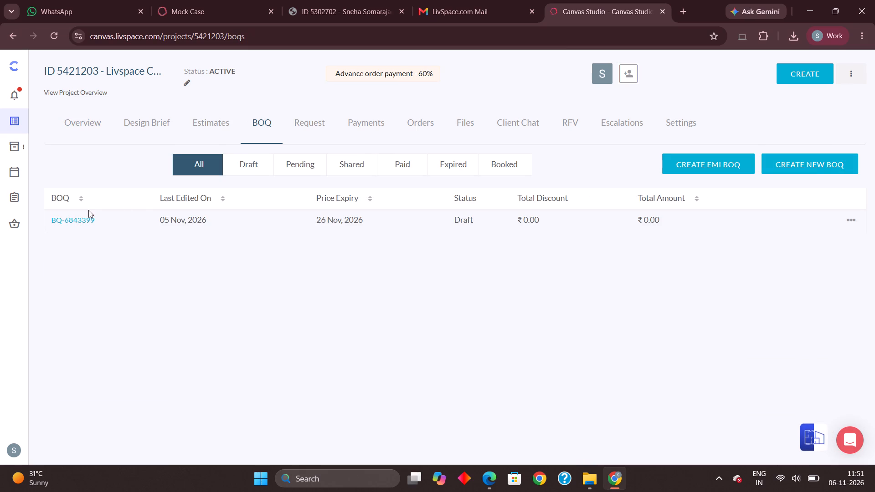
left_click(81, 220)
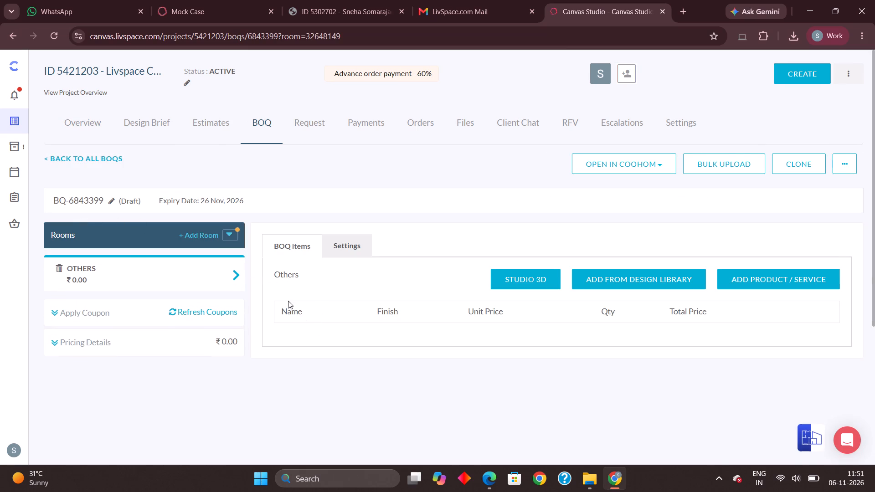
scroll(199, 309, "down", 6)
scroll(212, 290, "up", 5)
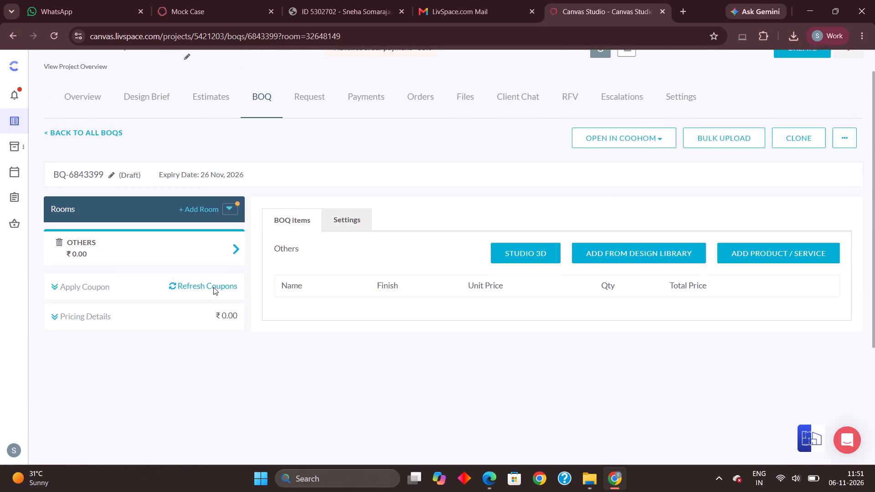
scroll(213, 287, "up", 4)
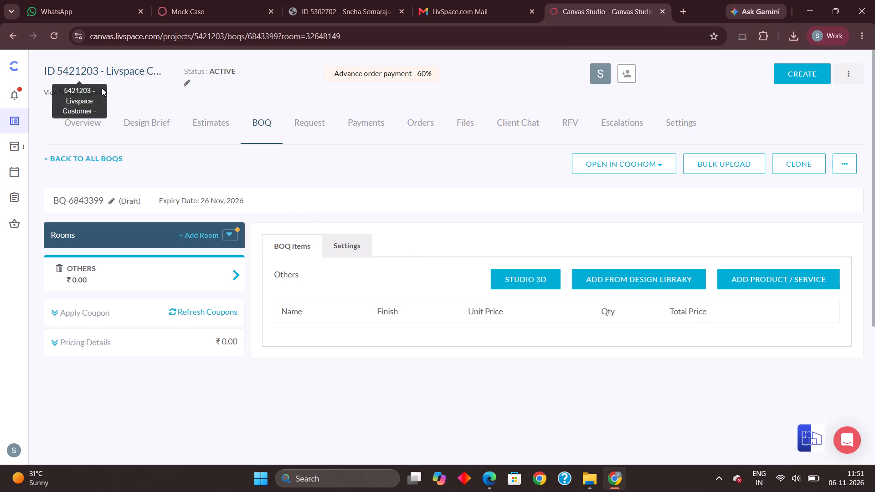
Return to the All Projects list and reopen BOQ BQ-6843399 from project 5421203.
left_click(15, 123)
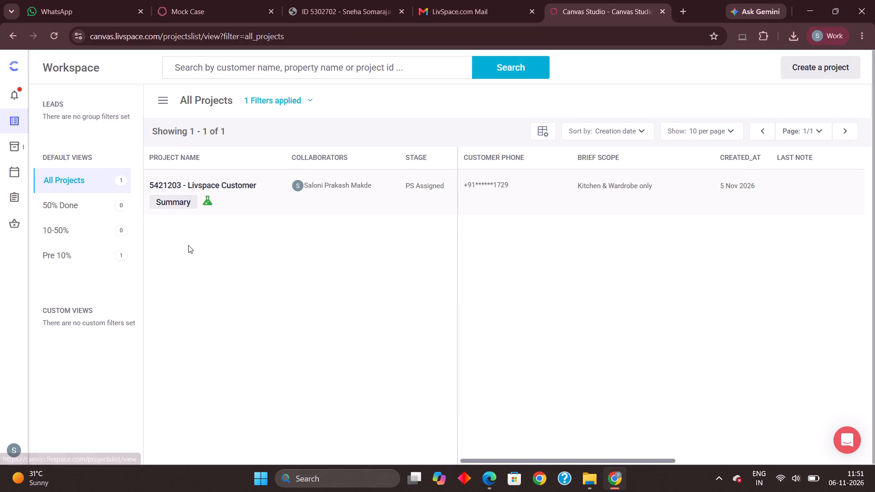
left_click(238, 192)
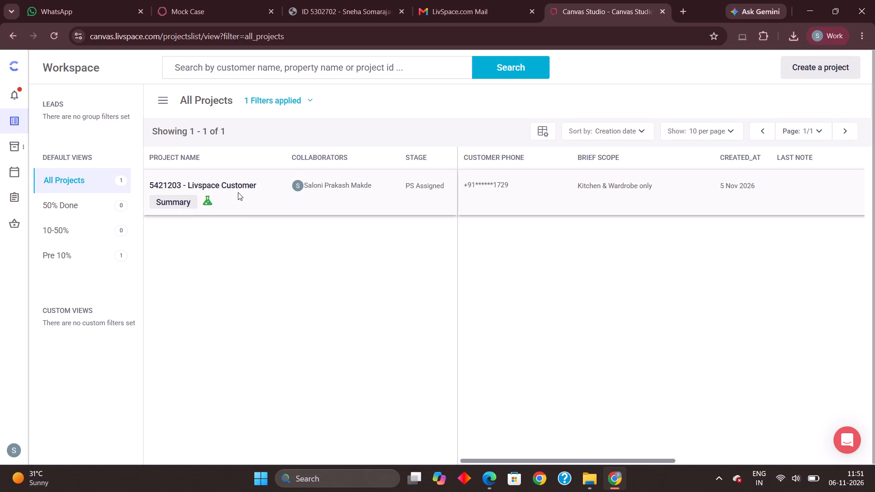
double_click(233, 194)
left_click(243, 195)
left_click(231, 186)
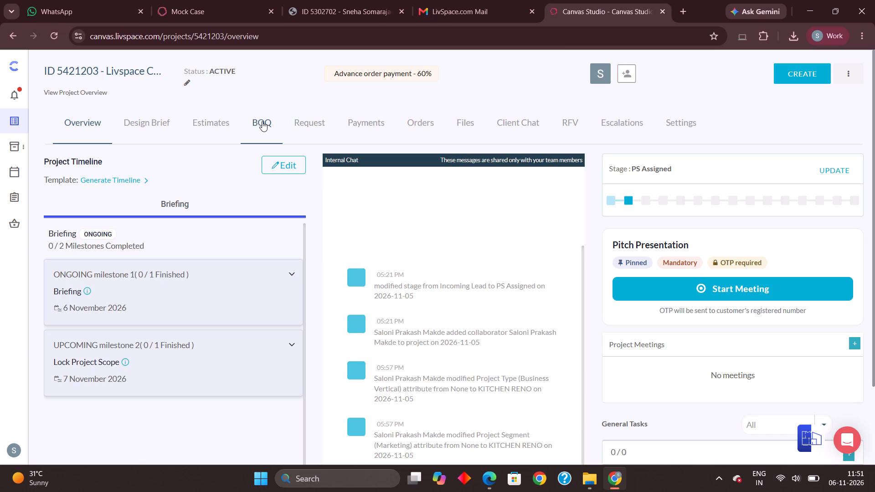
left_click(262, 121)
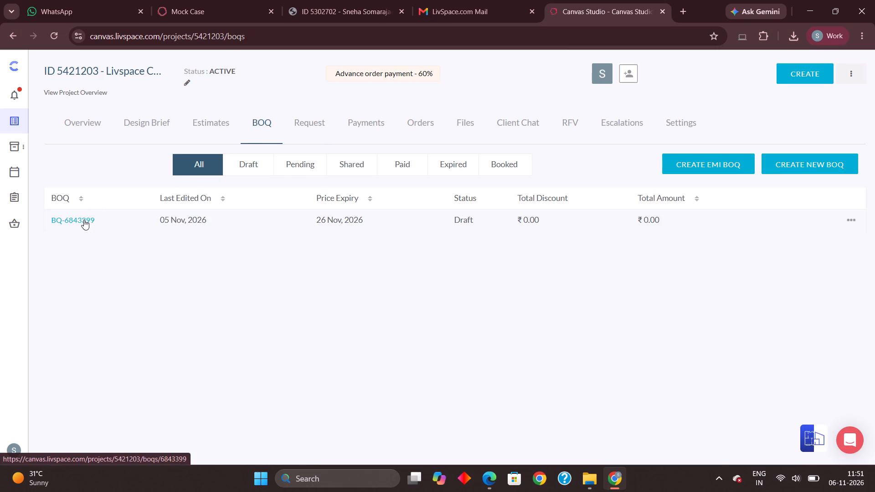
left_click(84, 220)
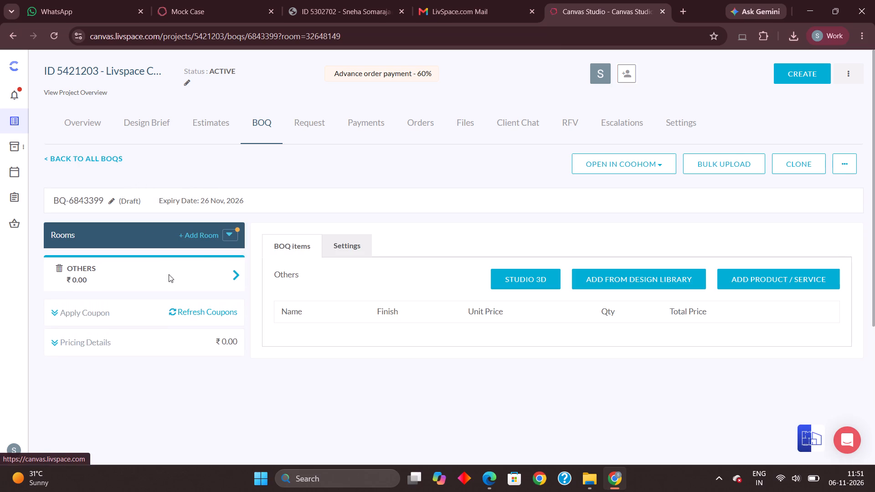
Add a room named kitchen to the BOQ and select it to show its items.
left_click(213, 236)
left_click(106, 238)
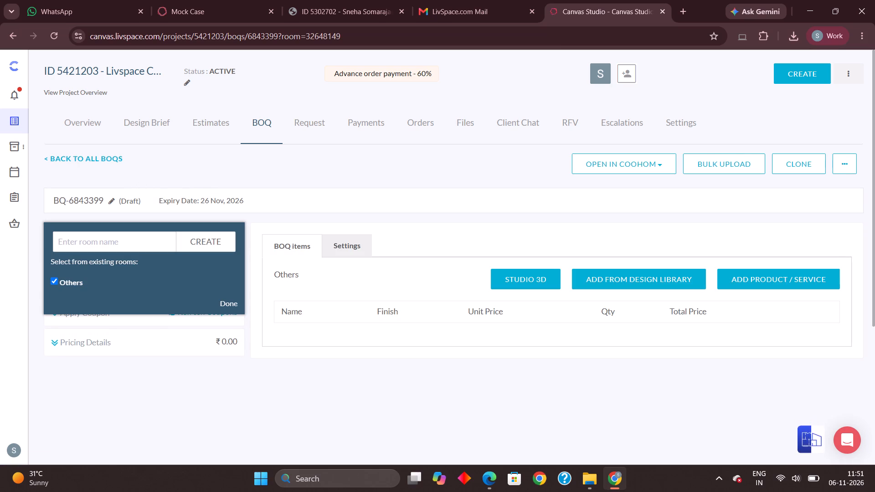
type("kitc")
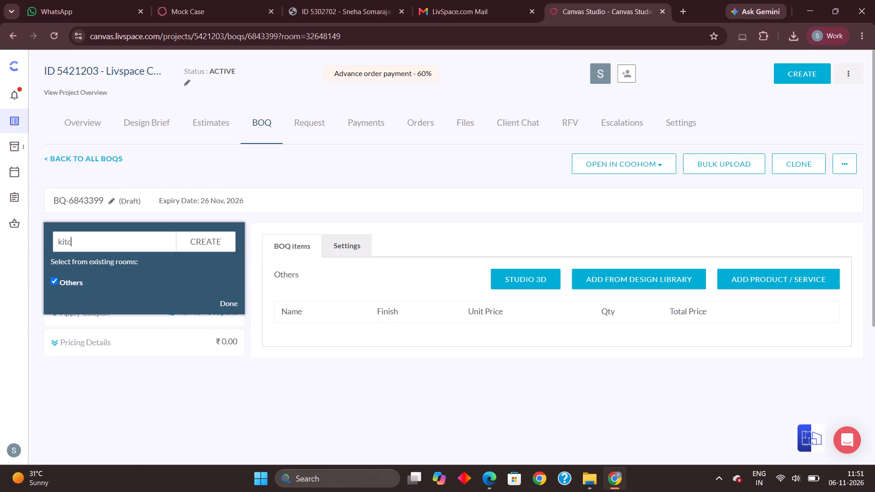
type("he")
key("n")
left_click(218, 233)
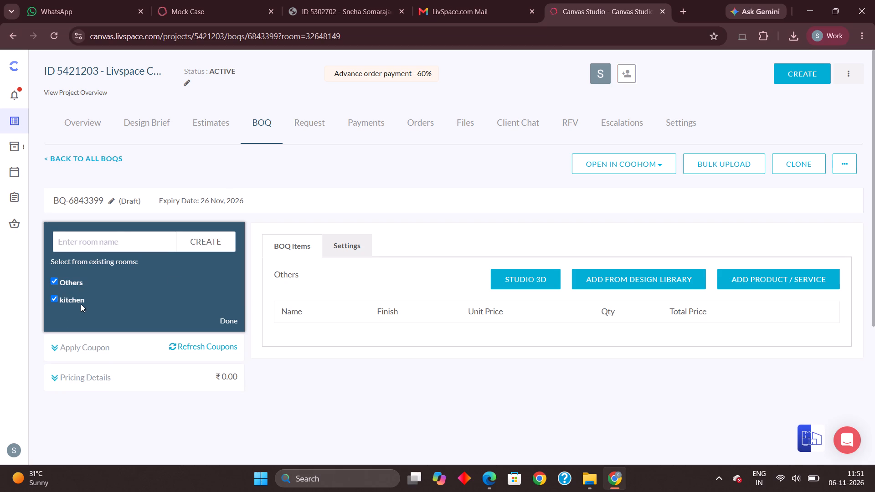
left_click(81, 304)
left_click(256, 376)
left_click(312, 226)
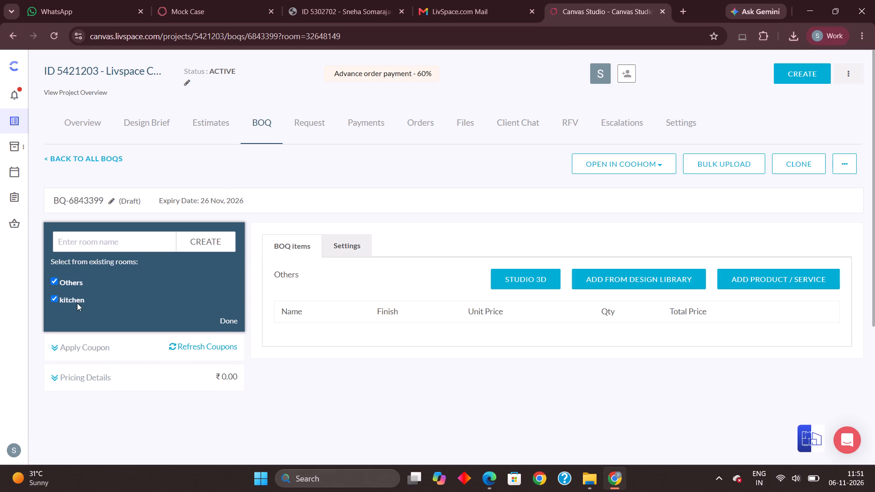
left_click(76, 297)
left_click(234, 322)
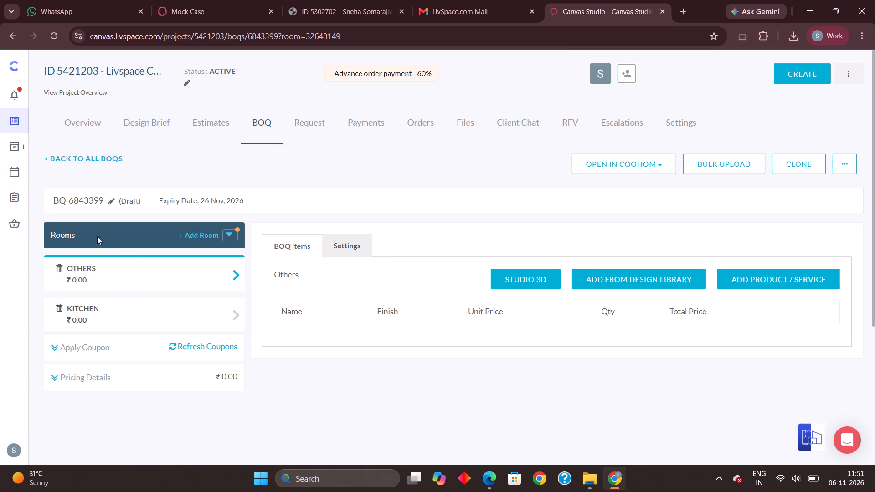
left_click(129, 312)
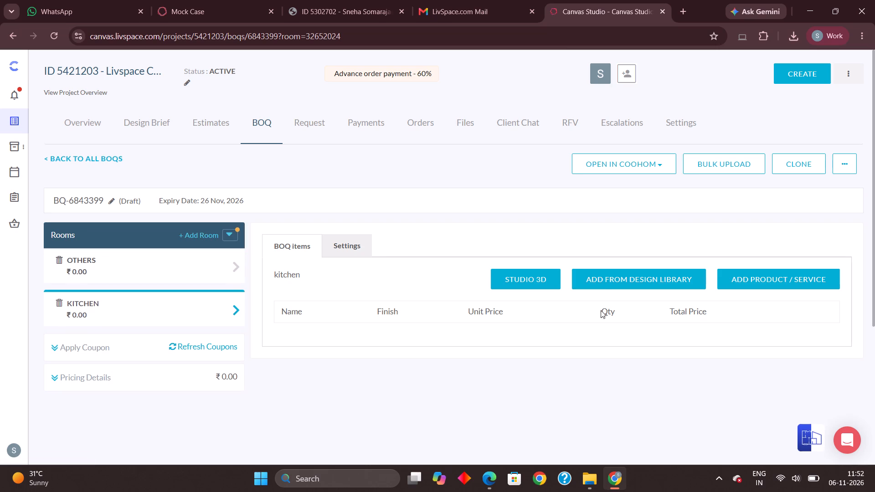
Open the kitchen room in Studio 3D and start a new design with the Rectangular Layout.
left_click(547, 272)
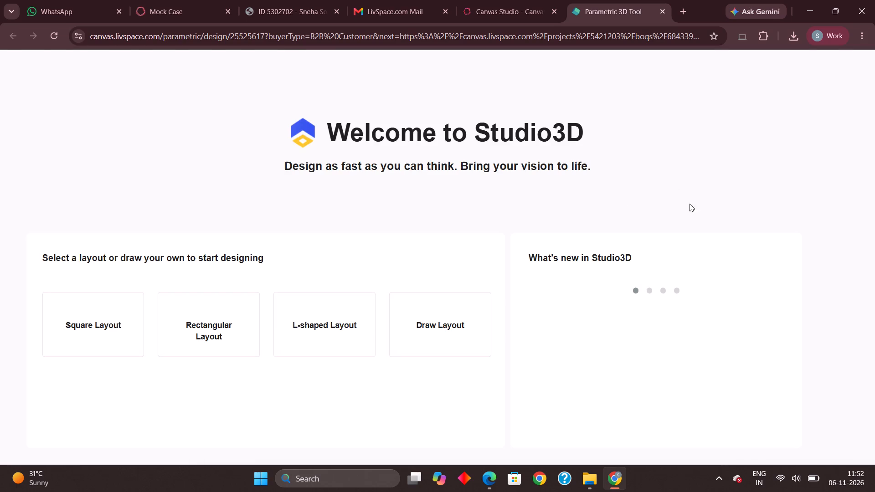
left_click(194, 339)
left_click(338, 251)
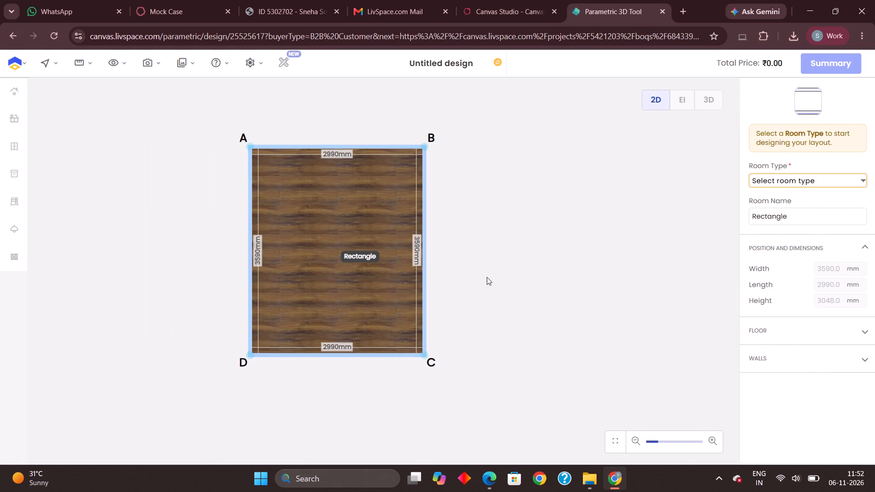
left_click(487, 277)
left_click(541, 236)
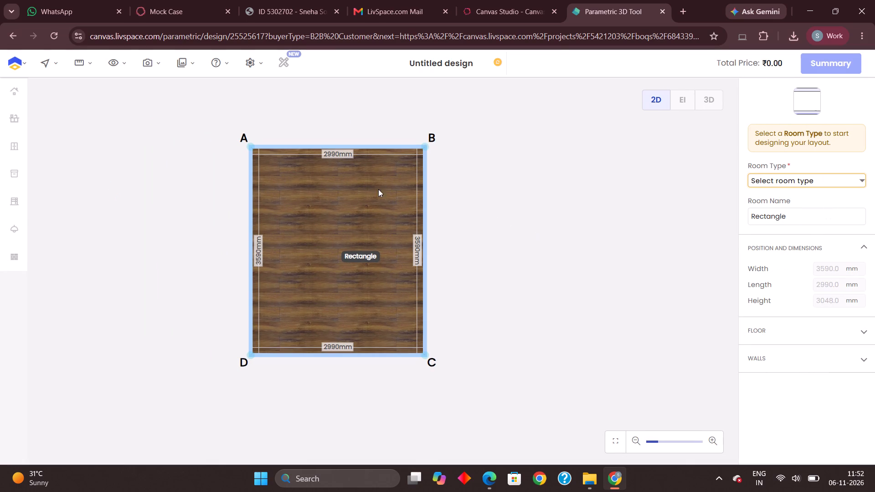
Set the rectangular room's type to Kitchen.
left_click(796, 184)
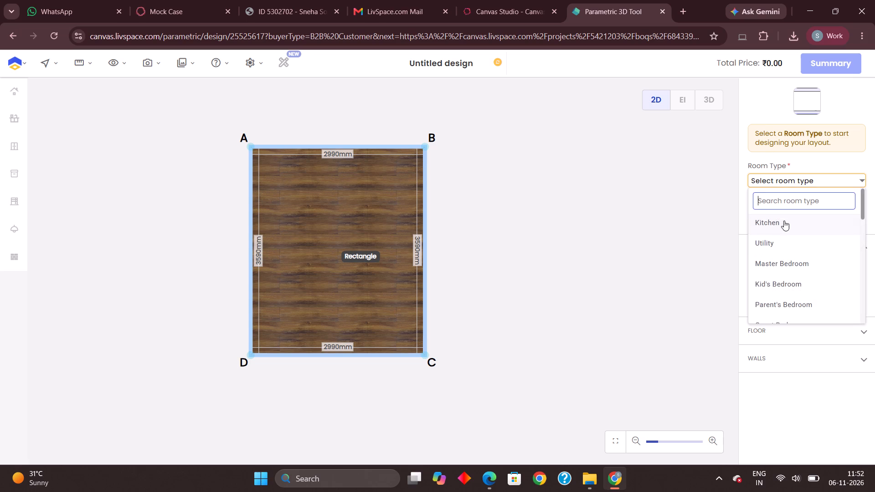
left_click(787, 225)
left_click(642, 228)
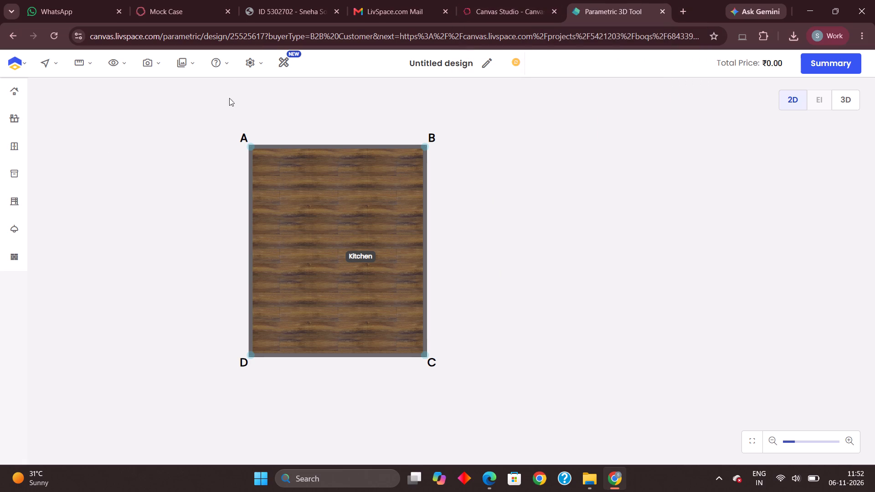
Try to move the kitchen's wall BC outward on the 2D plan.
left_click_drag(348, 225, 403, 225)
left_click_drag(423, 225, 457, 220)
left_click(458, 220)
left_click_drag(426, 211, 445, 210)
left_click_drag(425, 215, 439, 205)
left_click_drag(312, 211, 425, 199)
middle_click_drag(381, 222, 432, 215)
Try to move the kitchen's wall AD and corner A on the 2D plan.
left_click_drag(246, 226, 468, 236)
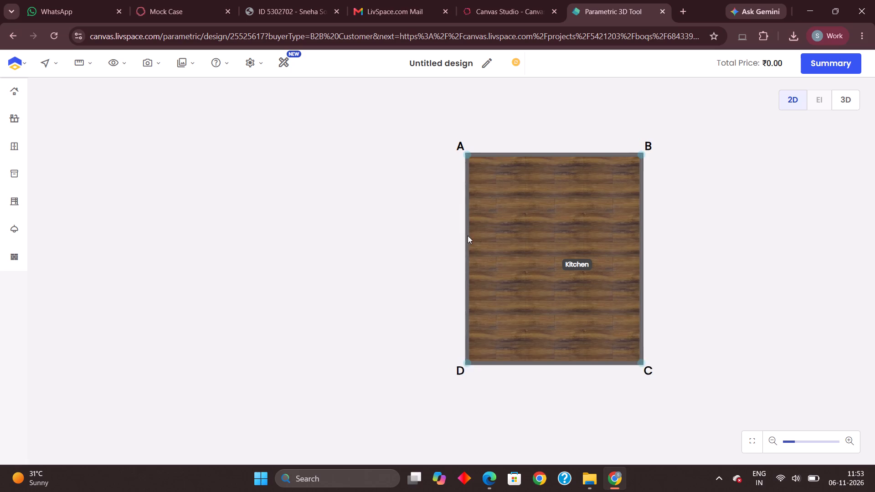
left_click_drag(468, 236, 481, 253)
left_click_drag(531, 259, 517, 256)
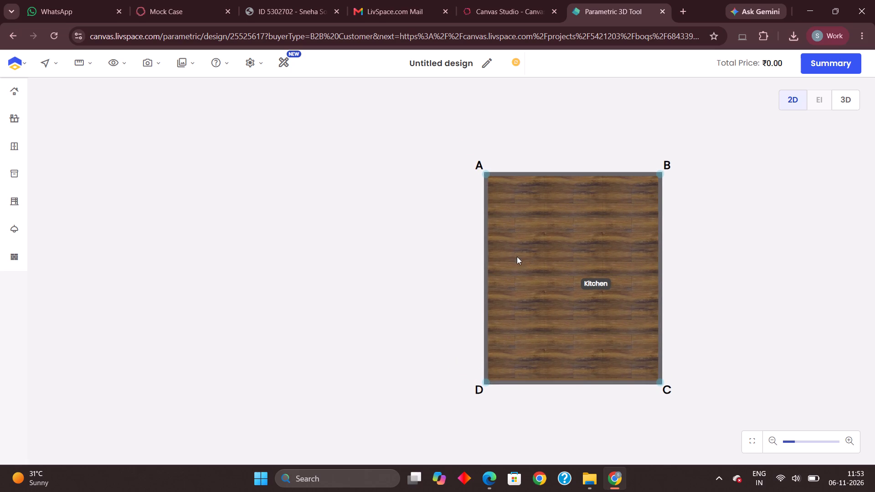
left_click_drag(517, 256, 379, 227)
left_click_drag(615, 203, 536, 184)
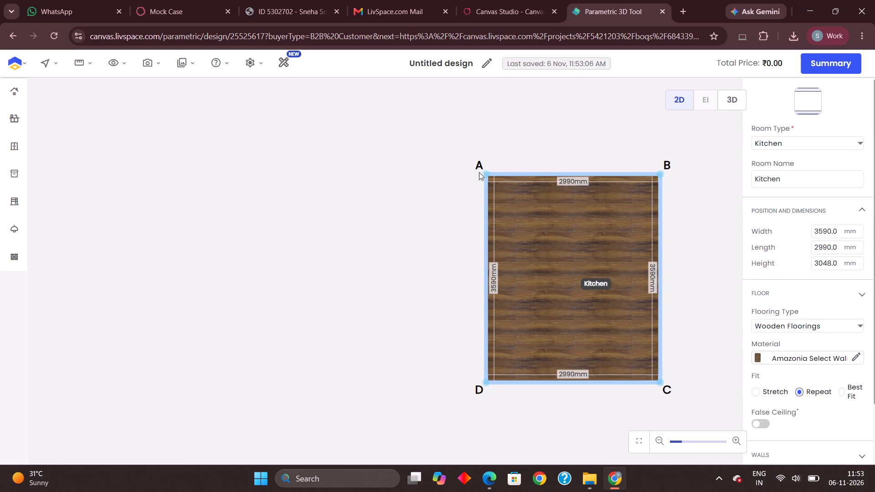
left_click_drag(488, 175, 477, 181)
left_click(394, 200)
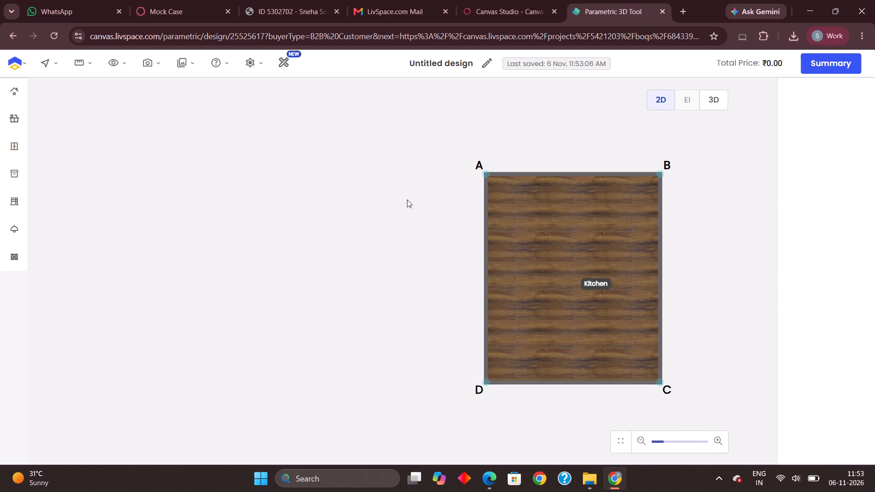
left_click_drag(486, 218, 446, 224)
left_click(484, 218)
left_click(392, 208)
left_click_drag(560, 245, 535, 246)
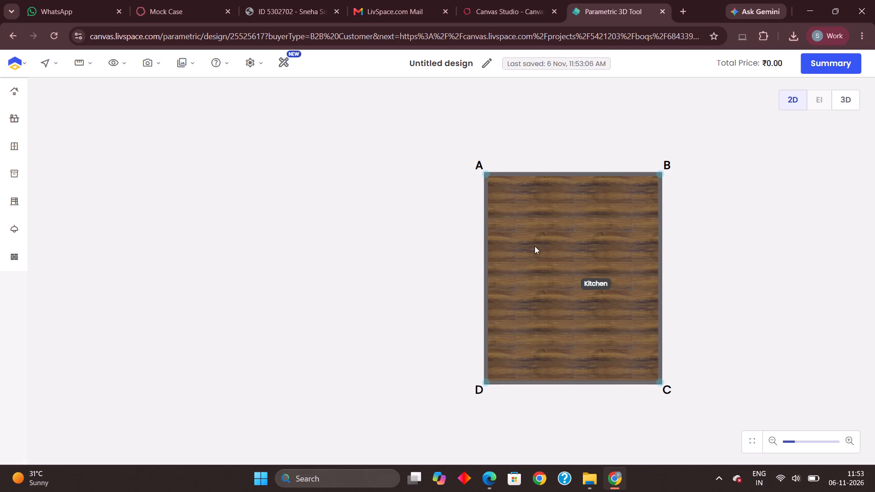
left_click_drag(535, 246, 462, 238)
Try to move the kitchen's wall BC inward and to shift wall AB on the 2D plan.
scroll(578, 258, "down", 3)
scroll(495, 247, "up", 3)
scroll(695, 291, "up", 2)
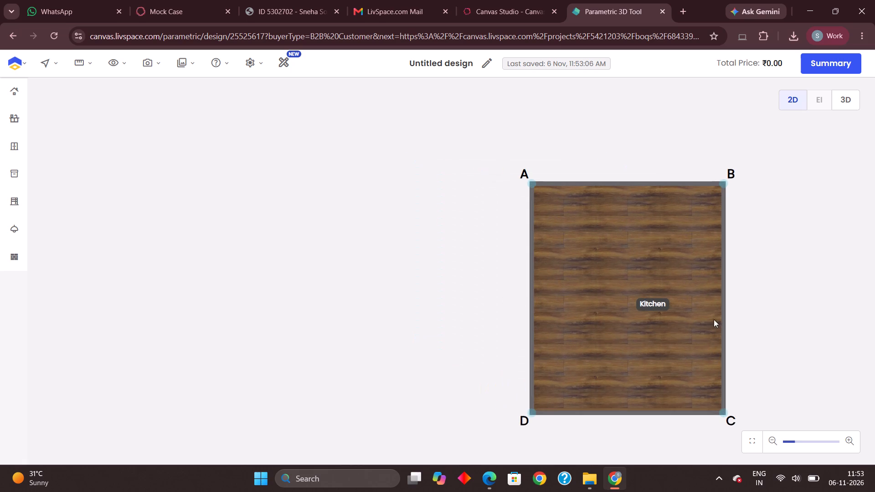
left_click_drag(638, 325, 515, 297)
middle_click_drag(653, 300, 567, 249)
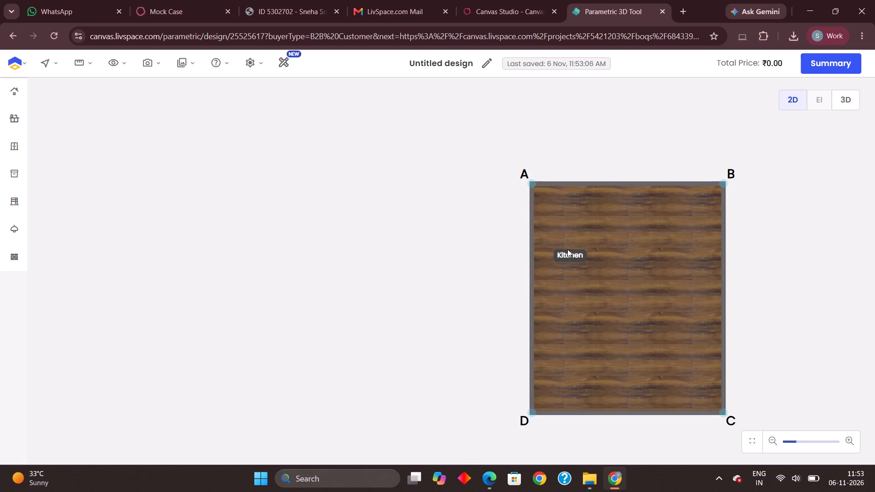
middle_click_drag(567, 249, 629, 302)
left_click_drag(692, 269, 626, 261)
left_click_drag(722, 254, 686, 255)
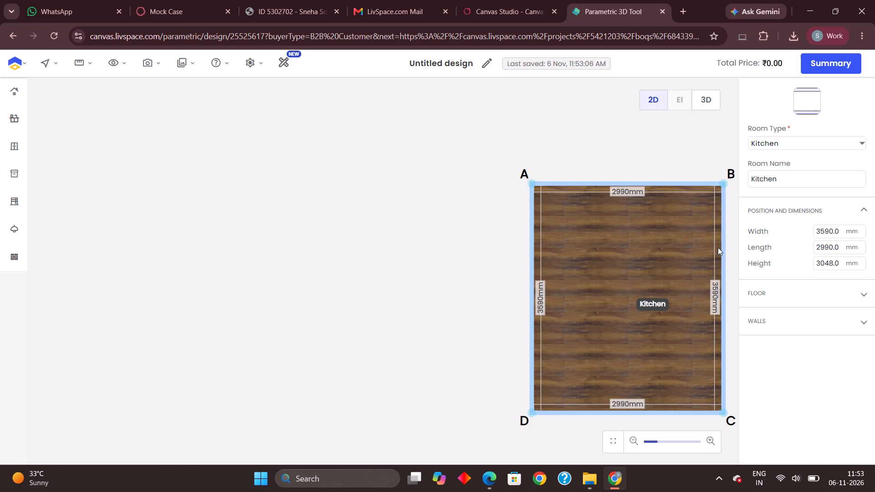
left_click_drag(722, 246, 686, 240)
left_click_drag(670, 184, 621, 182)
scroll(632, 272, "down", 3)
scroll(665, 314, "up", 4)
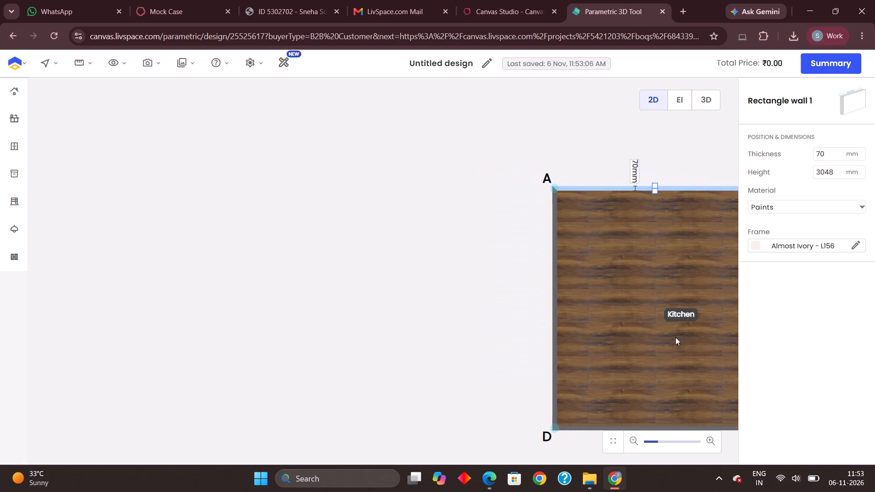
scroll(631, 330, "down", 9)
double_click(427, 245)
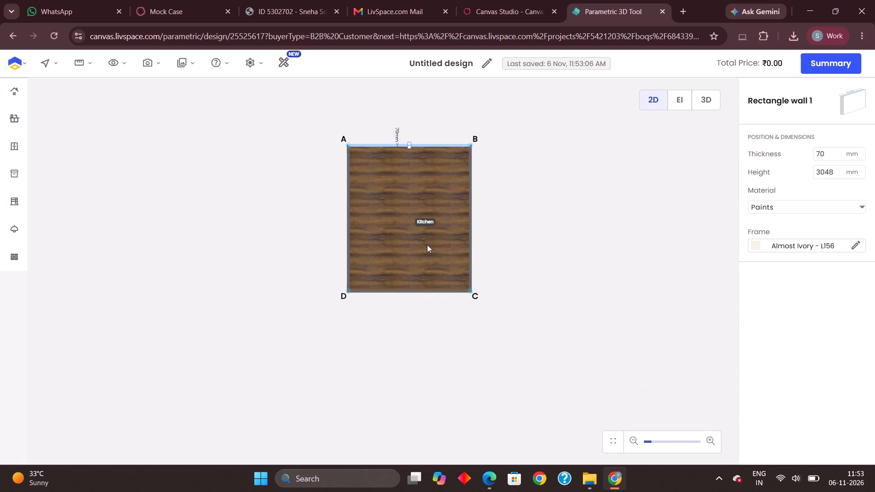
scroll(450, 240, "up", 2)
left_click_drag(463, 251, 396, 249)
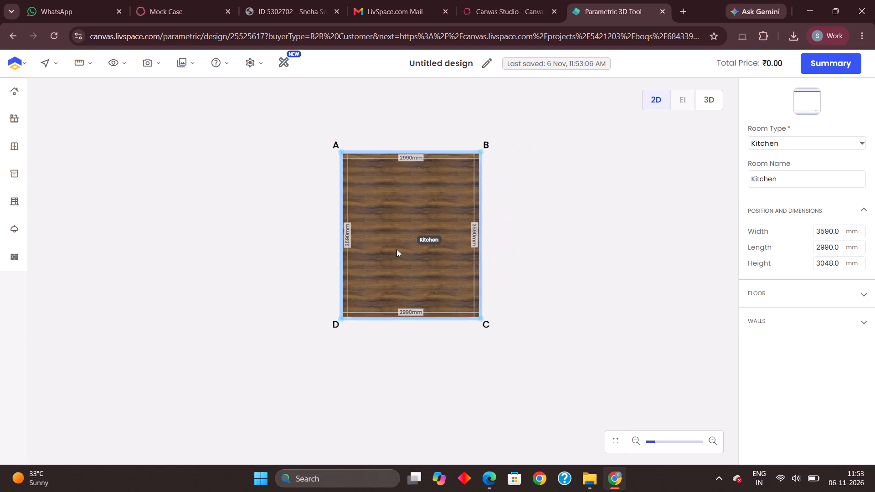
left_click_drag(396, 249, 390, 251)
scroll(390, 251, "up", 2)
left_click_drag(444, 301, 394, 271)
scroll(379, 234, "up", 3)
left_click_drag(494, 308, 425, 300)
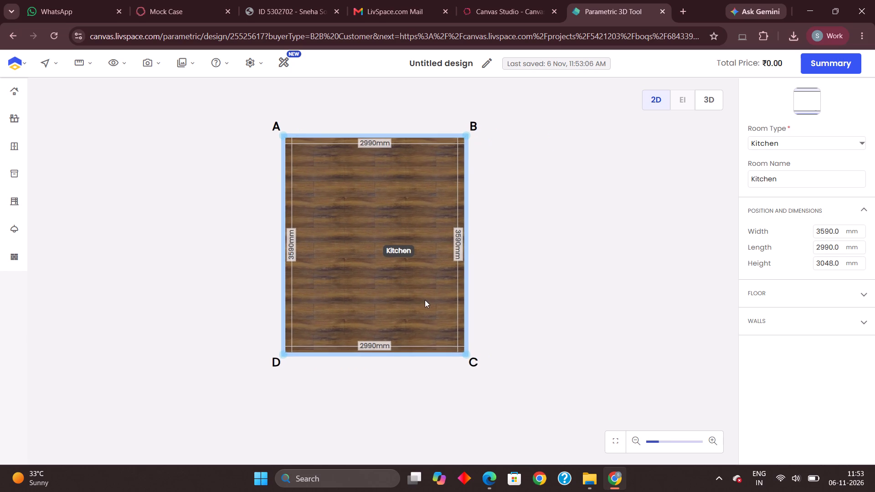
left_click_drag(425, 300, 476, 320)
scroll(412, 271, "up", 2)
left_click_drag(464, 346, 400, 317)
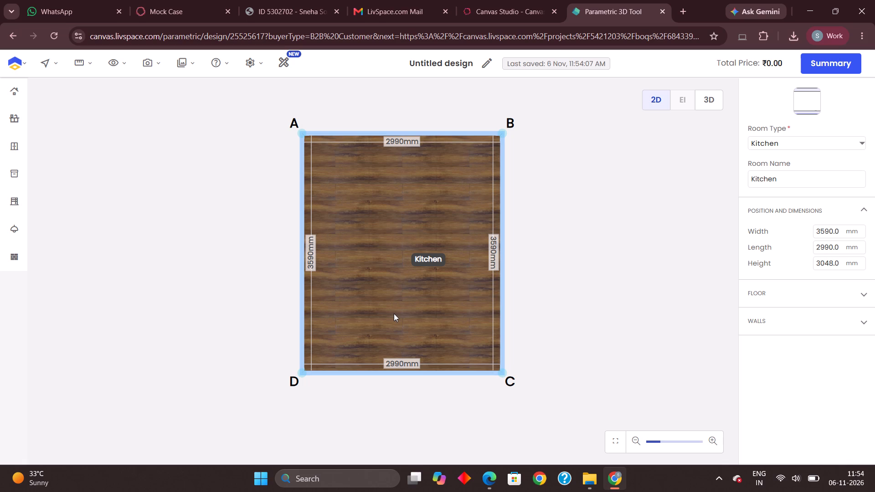
Turn off Bluetooth in the Windows quick settings and return to the kitchen floor plan.
left_click(785, 483)
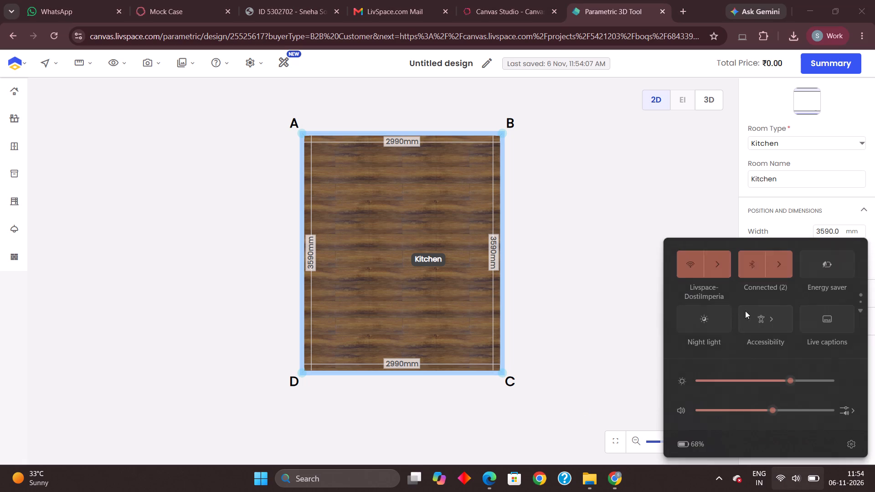
left_click(762, 264)
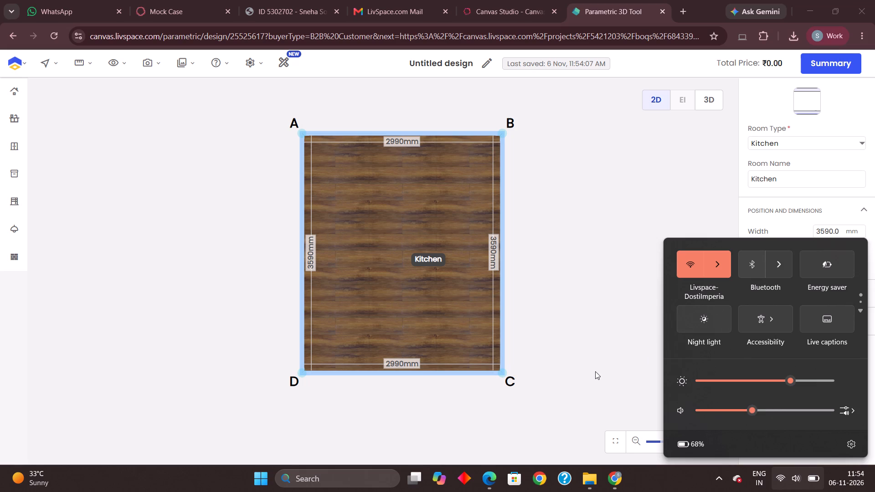
left_click(595, 371)
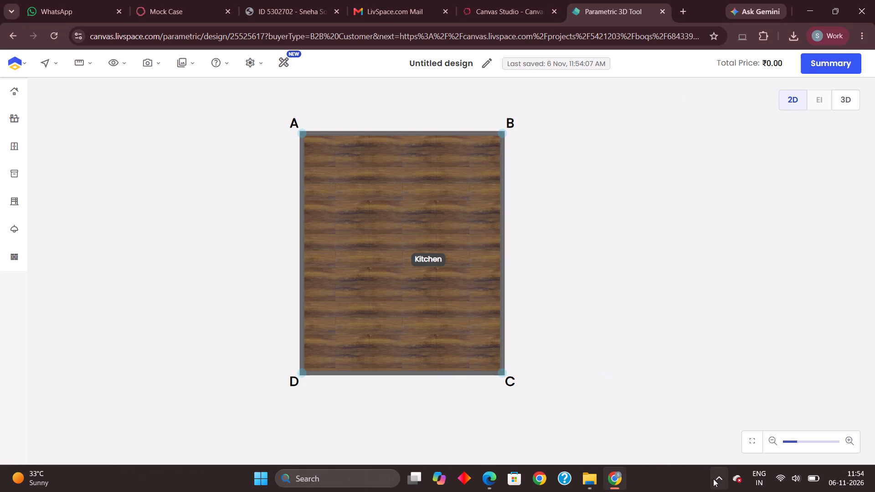
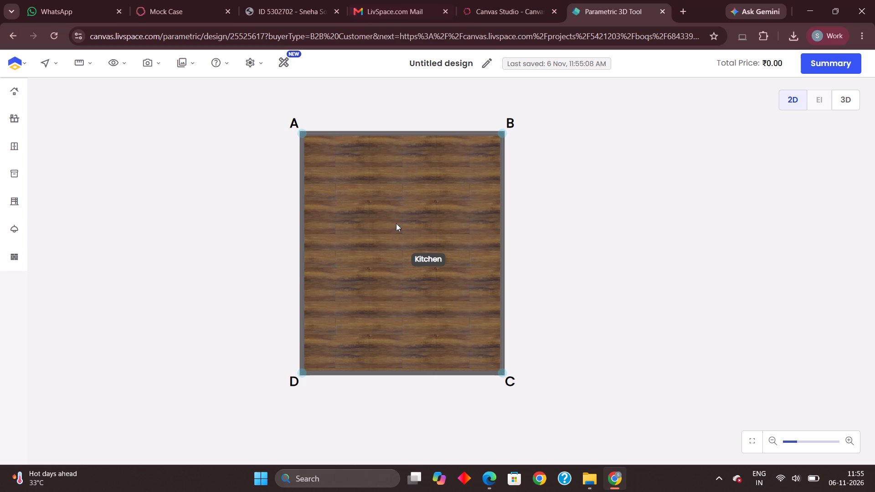
Move the Kitchen room label closer to wall AD and corner A on the 2D plan.
left_click_drag(429, 257, 393, 240)
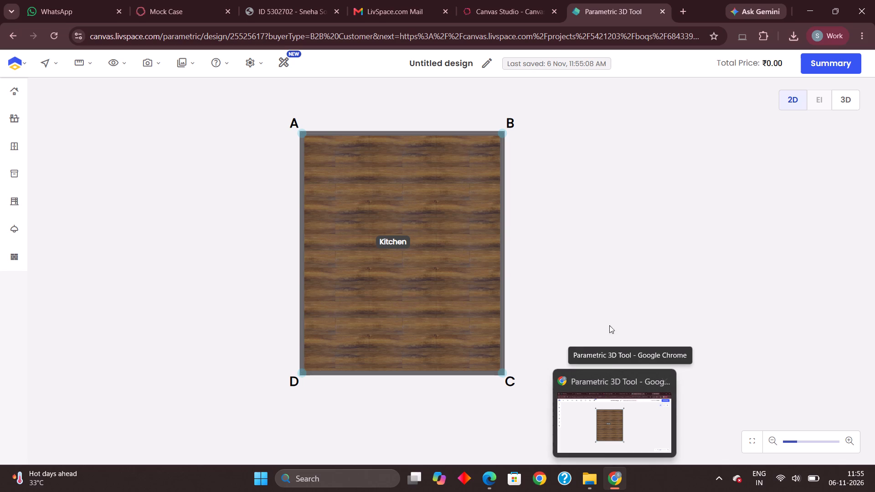
Open wall AB's length for editing and look up the kitchen's dimensions on the Mock Case floor plan.
left_click(496, 302)
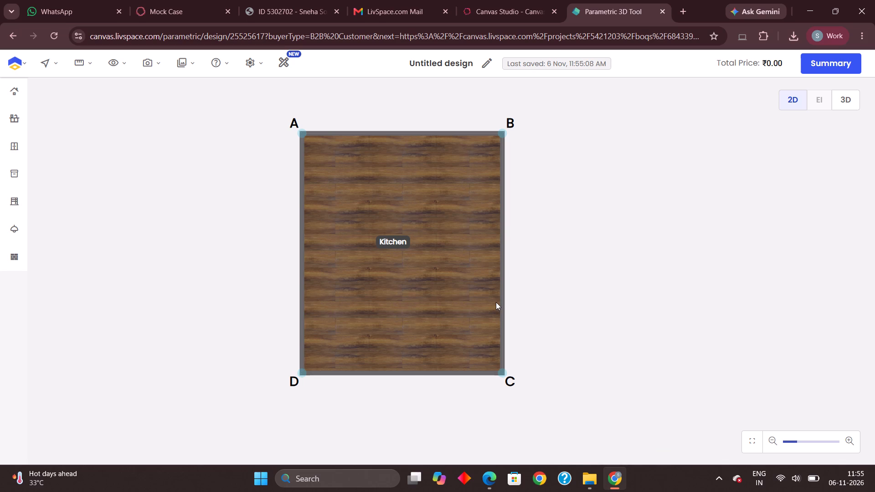
left_click(503, 277)
left_click(440, 285)
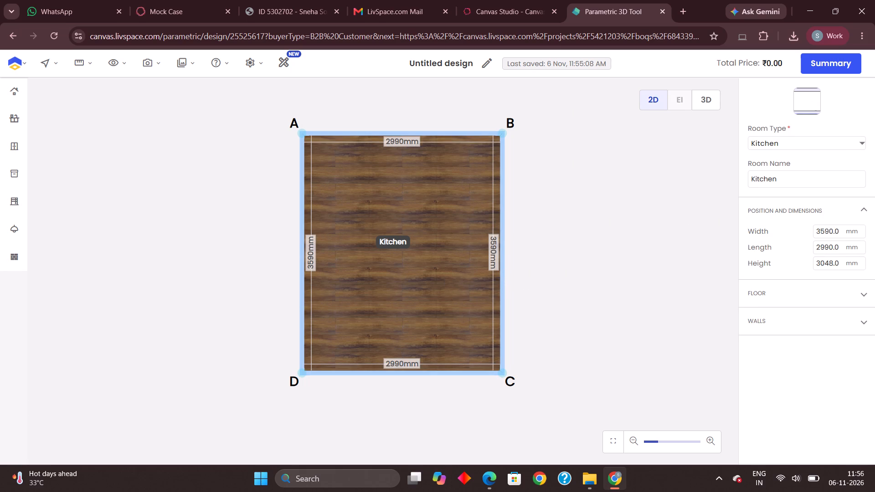
left_click(403, 141)
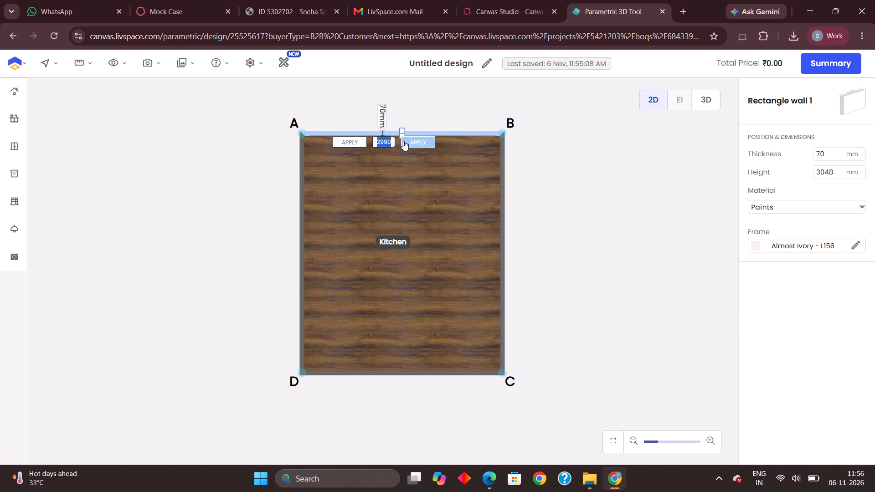
left_click_drag(392, 142, 356, 142)
left_click_drag(356, 142, 351, 143)
left_click(154, 6)
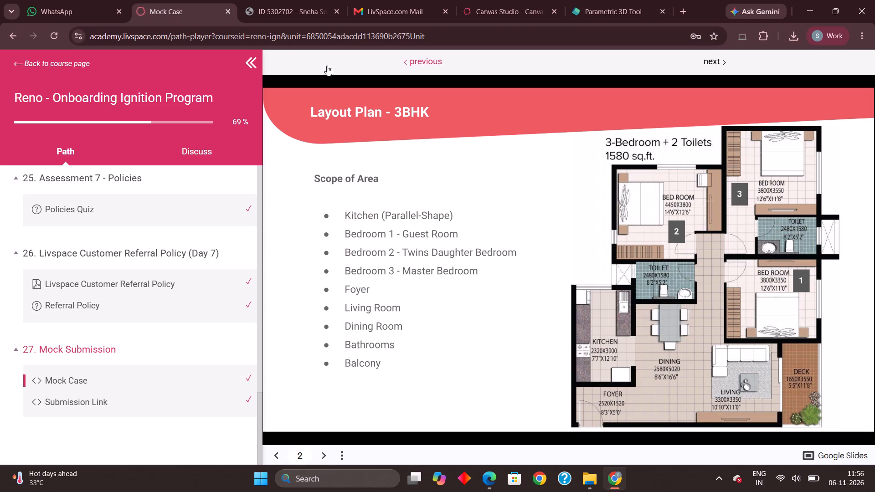
scroll(622, 303, "up", 2)
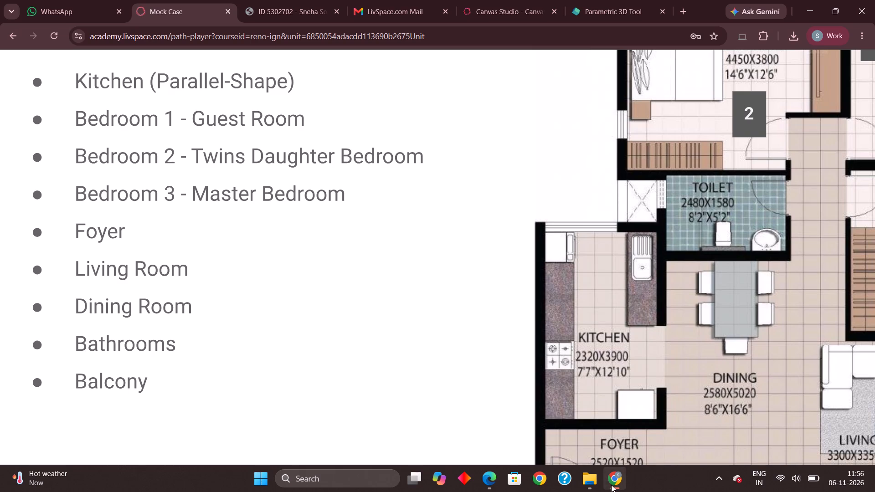
left_click(504, 10)
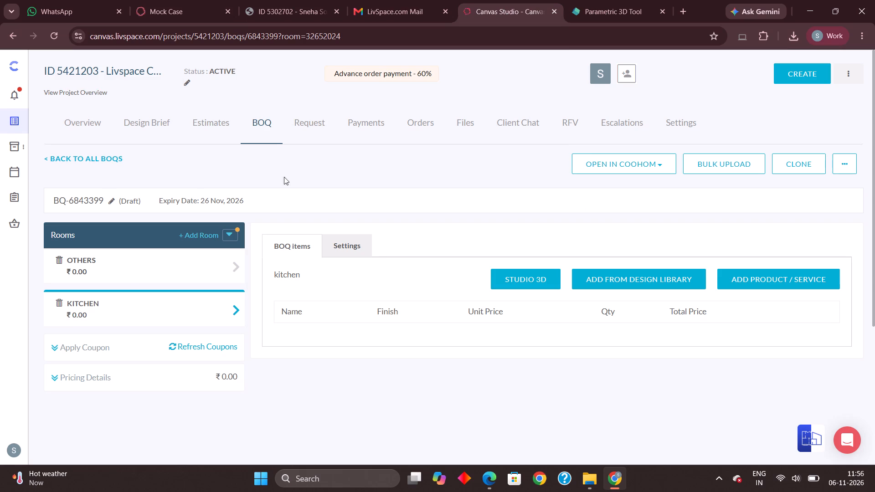
left_click(617, 16)
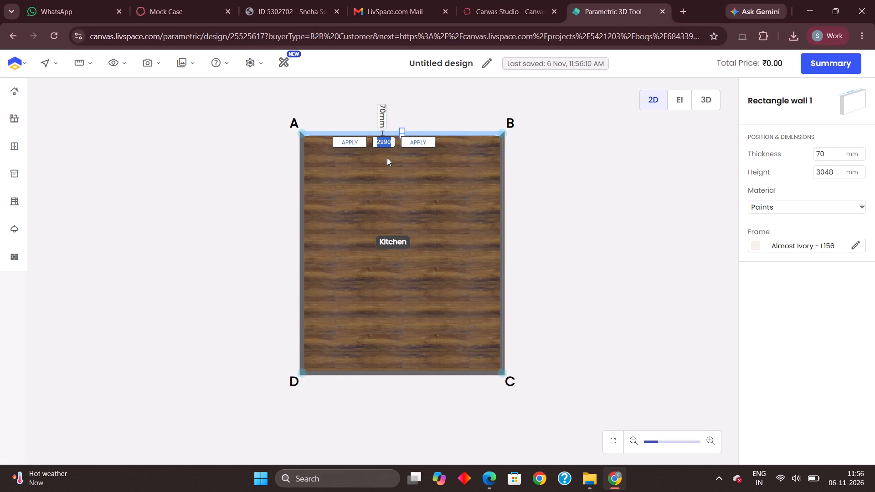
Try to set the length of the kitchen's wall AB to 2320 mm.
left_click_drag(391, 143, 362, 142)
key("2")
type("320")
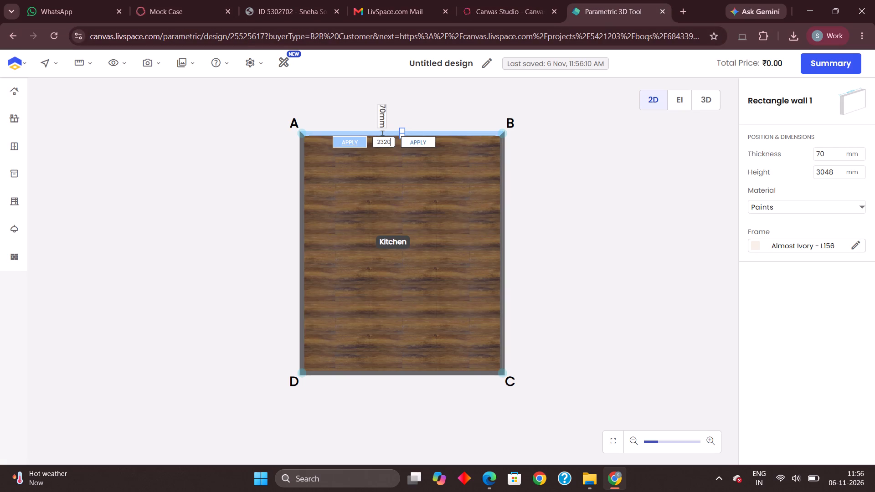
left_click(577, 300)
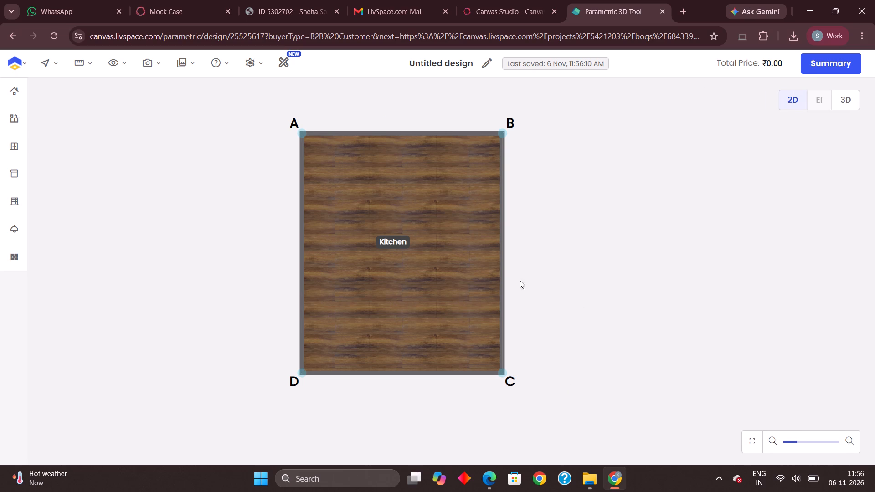
Set the length of the kitchen's wall AB to 2320 mm, keeping corner A fixed.
left_click(452, 260)
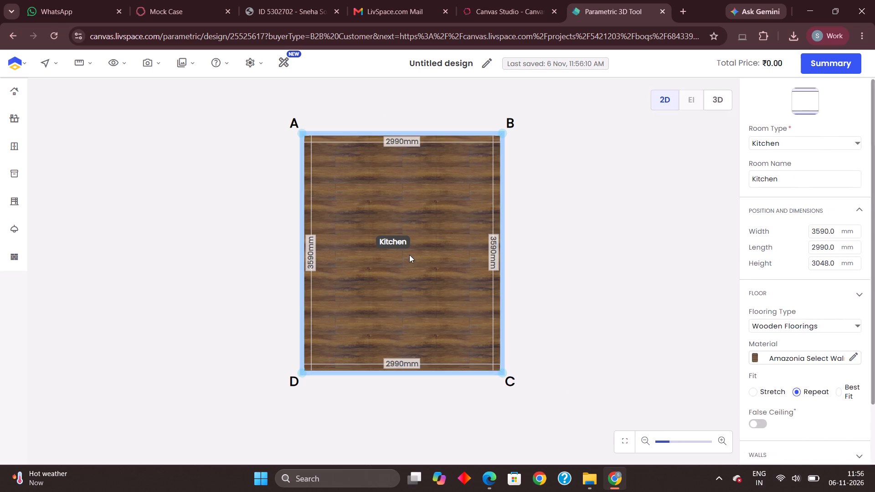
left_click(407, 143)
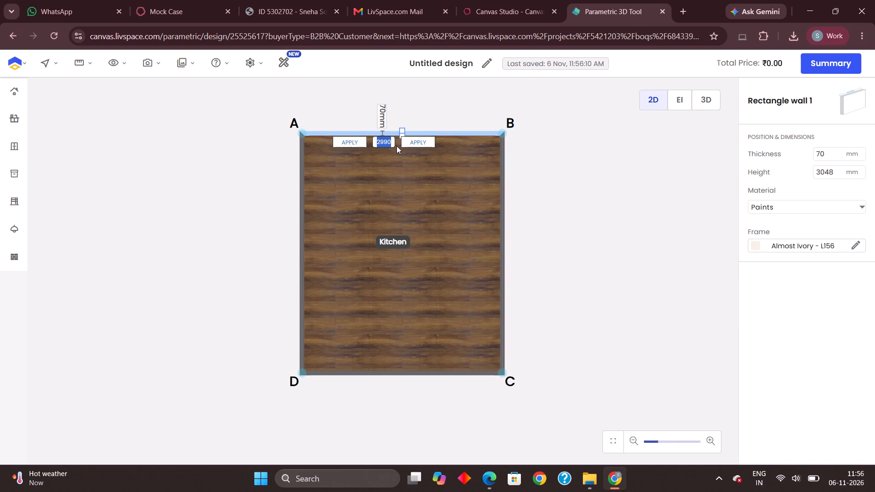
type("2320")
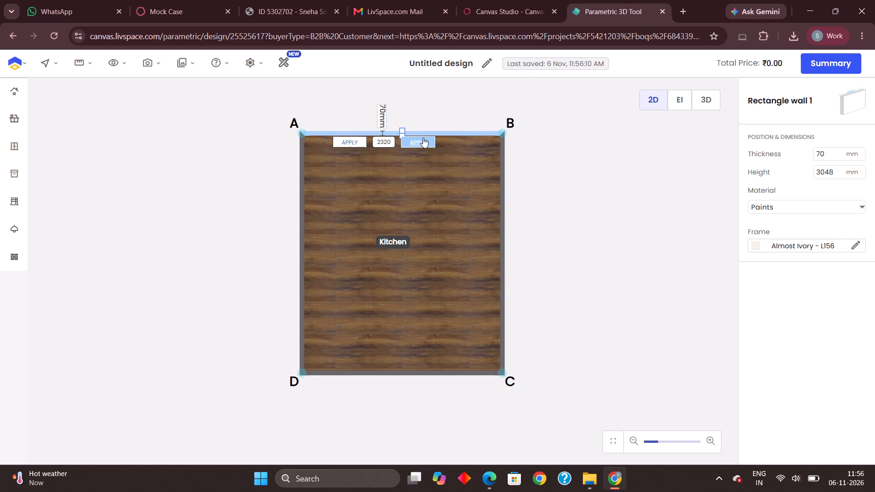
left_click(423, 138)
left_click(515, 158)
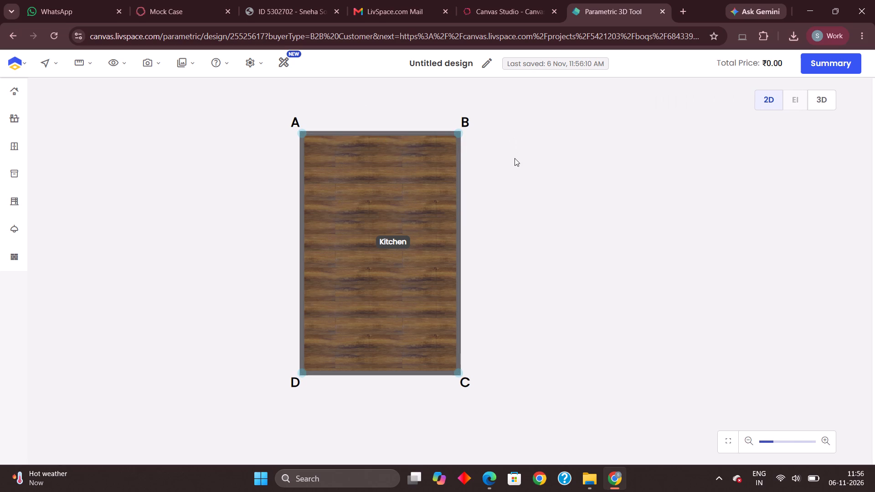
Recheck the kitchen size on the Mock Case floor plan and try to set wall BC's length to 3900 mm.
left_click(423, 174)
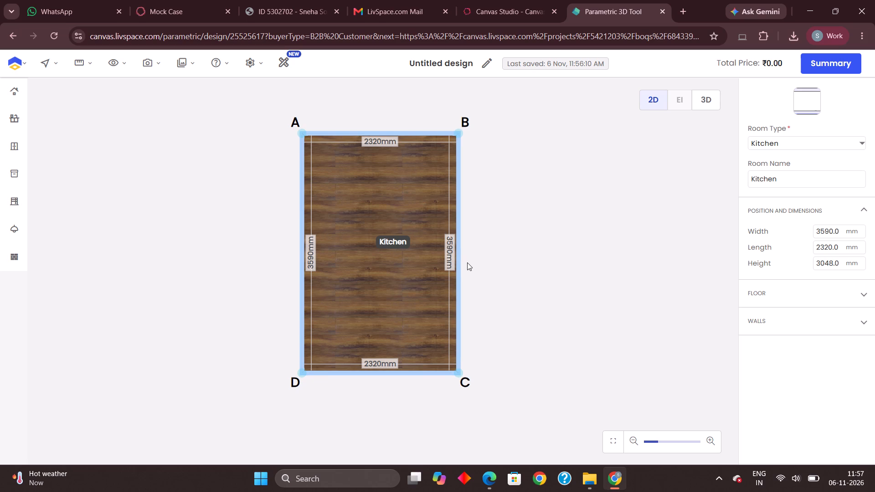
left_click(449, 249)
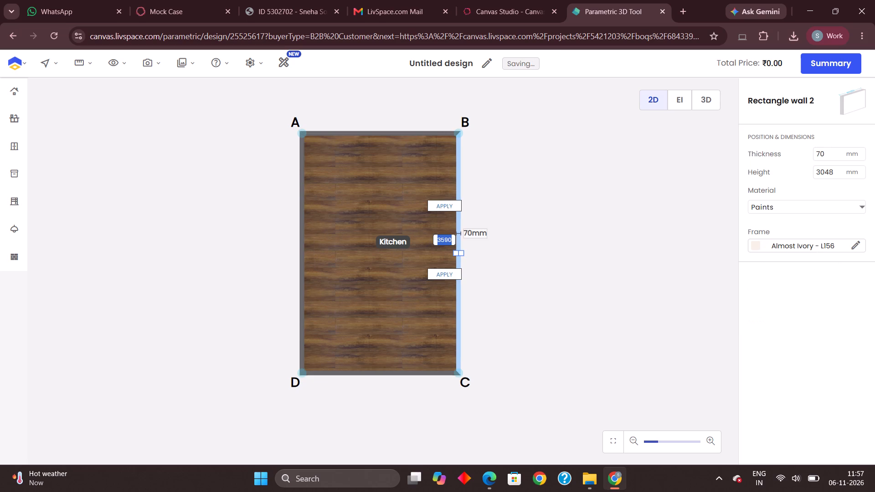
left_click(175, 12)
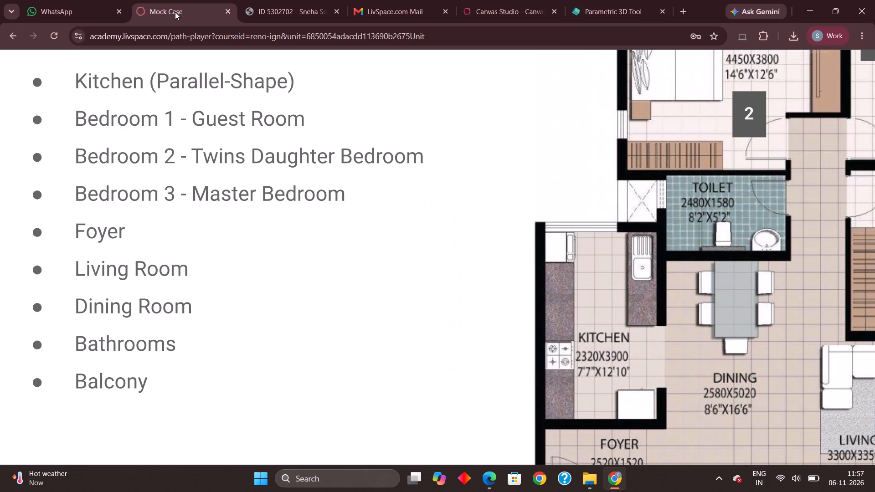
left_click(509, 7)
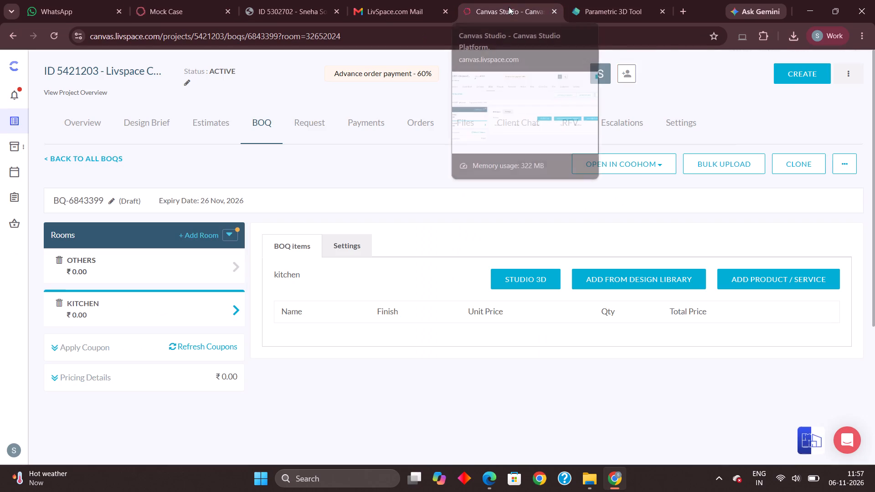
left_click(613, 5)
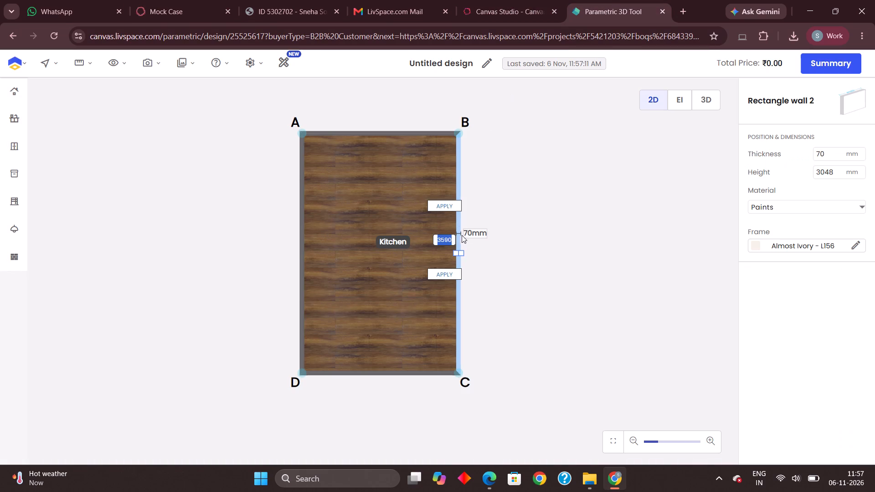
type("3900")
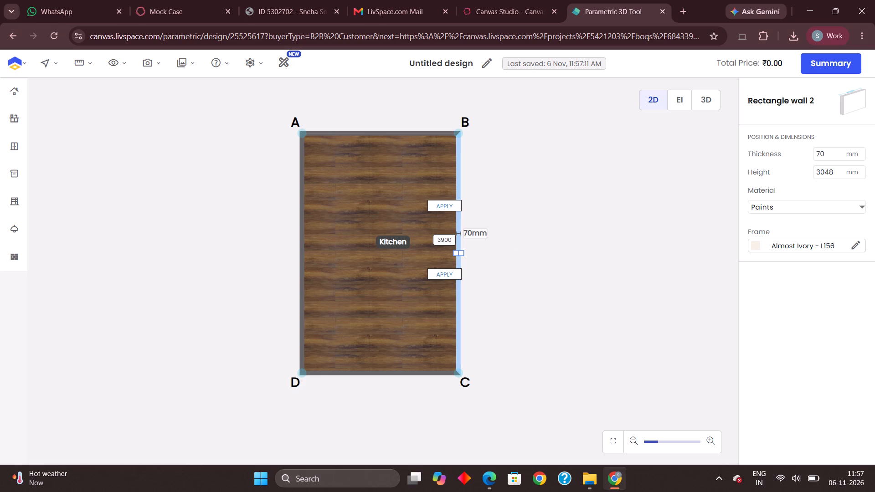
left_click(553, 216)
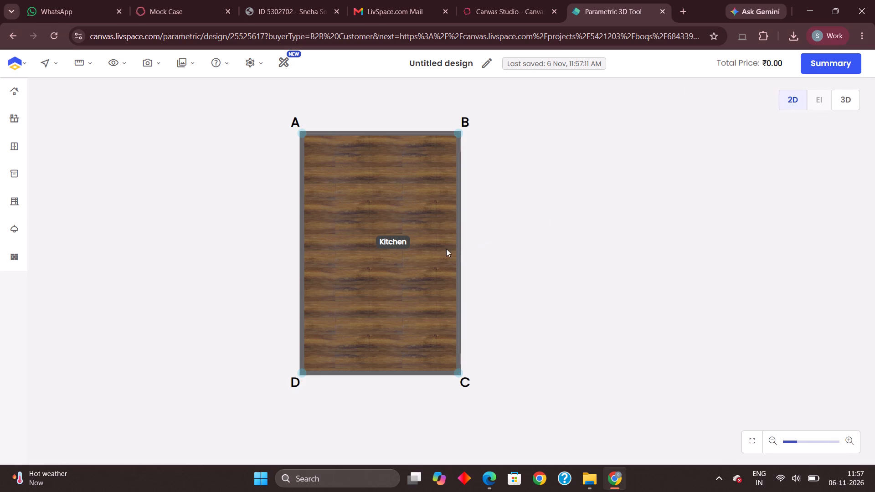
Set the length of the kitchen's wall BC to 3900 mm, keeping corner B fixed, and reselect the room.
left_click(443, 249)
left_click(450, 246)
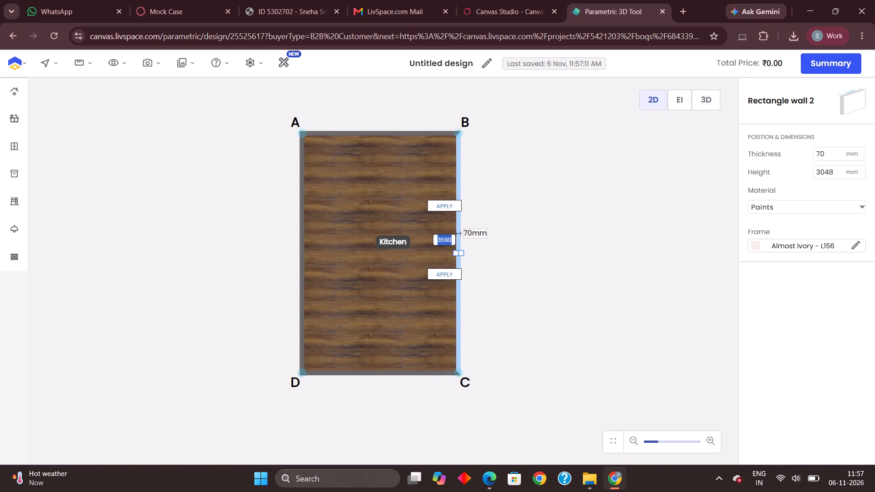
key("3")
type("900")
left_click(443, 275)
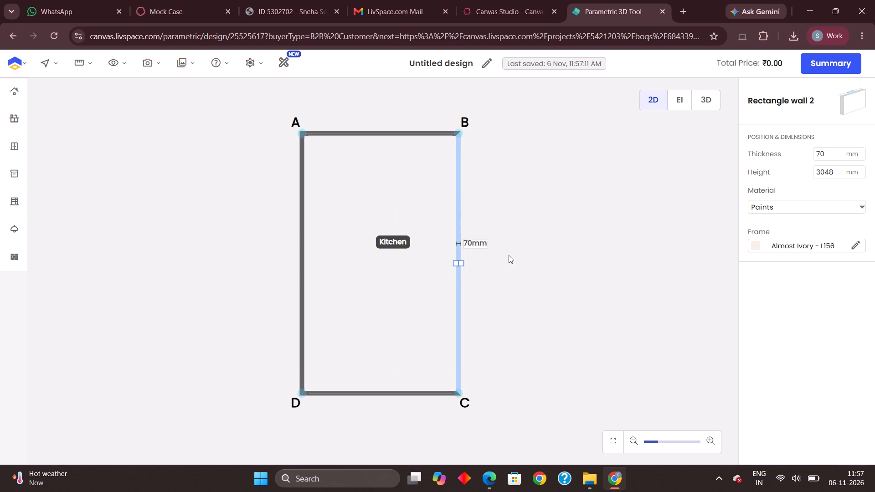
left_click(499, 276)
left_click(426, 276)
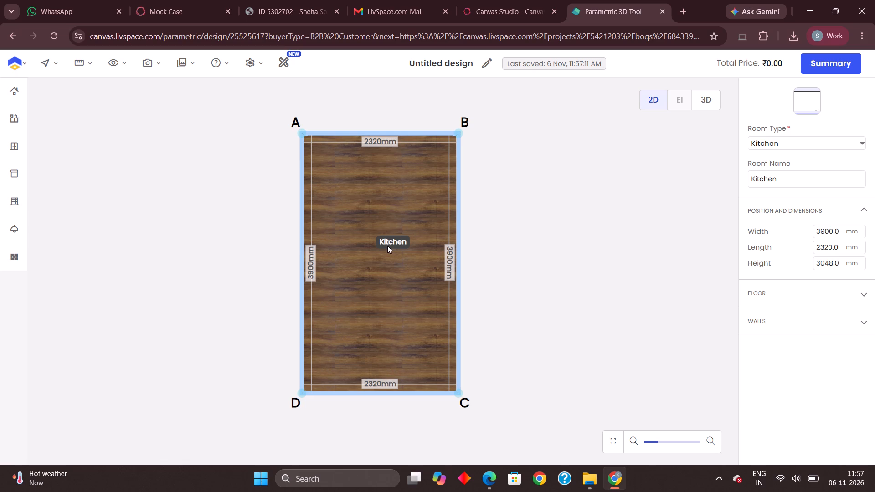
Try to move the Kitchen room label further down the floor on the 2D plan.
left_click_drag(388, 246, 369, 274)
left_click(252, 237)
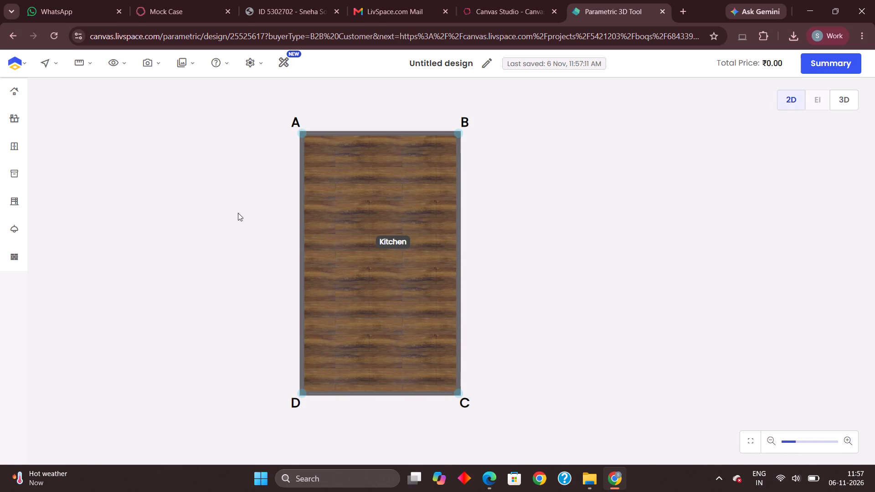
Select the kitchen room and open the Windows catalogue among the structural layout elements.
left_click(360, 281)
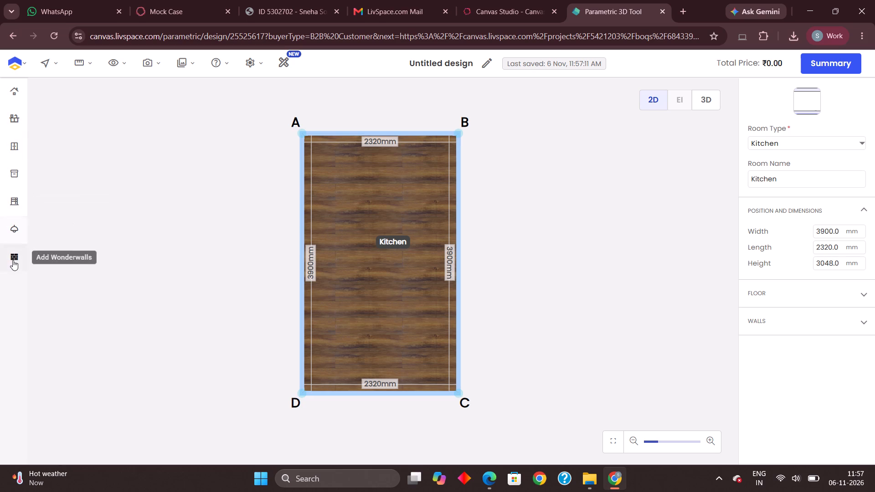
left_click(12, 92)
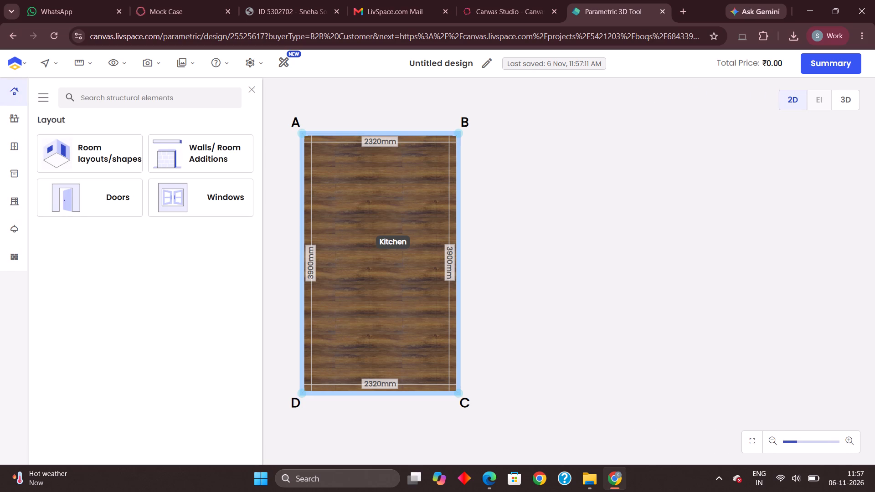
left_click(188, 199)
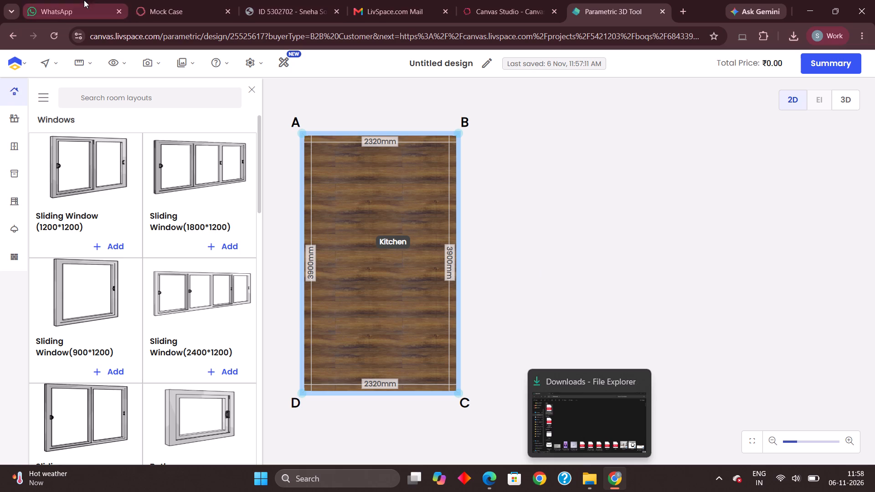
Switch to the Mock Case floor plan and check where the kitchen's window is placed.
left_click(152, 13)
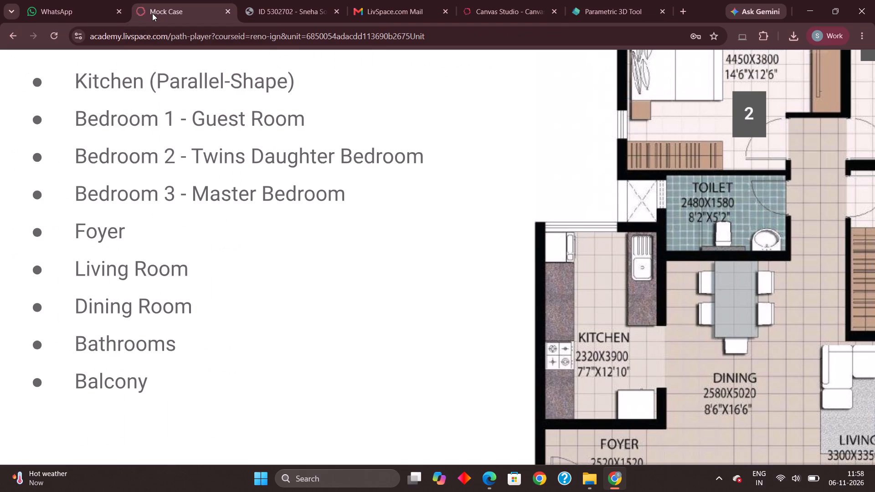